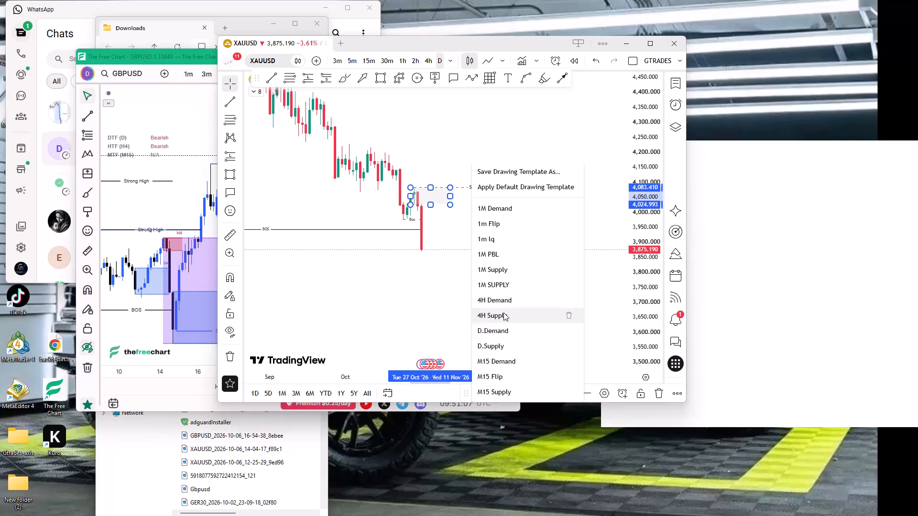
Apply the D.Supply drawing template to the rectangle under the Strong High line and deselect it.
{"action": "scroll", "coordinate": [503, 312], "scroll_direction": "down", "scroll_amount": 6}
{"action": "scroll", "coordinate": [504, 322], "scroll_direction": "up", "scroll_amount": 5}
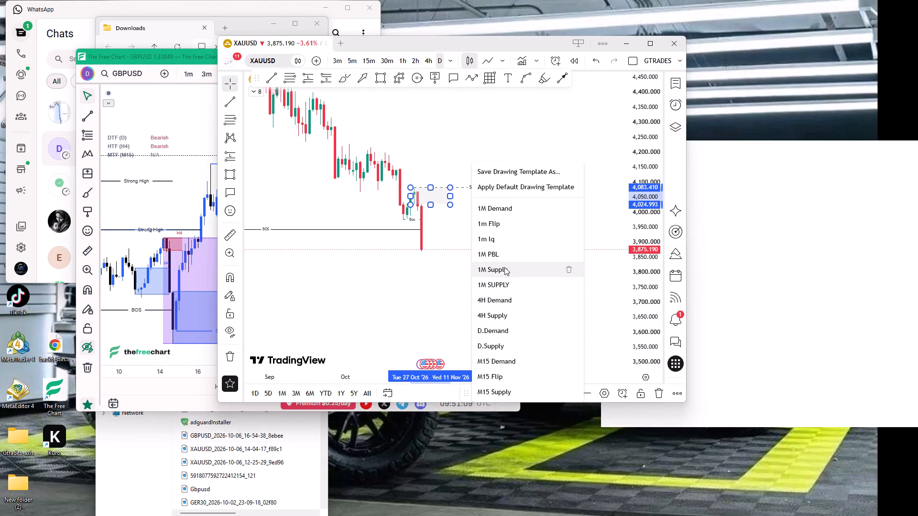
{"action": "left_click", "coordinate": [497, 342]}
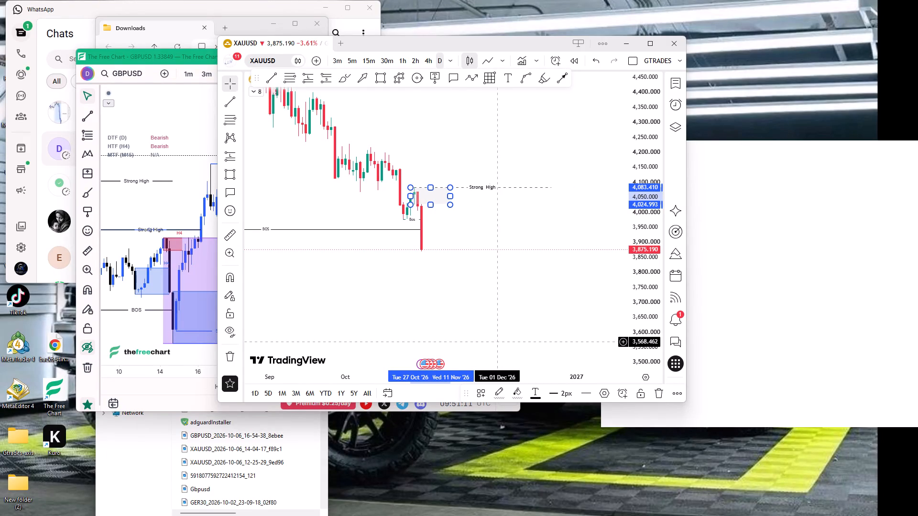
{"action": "left_click", "coordinate": [455, 277]}
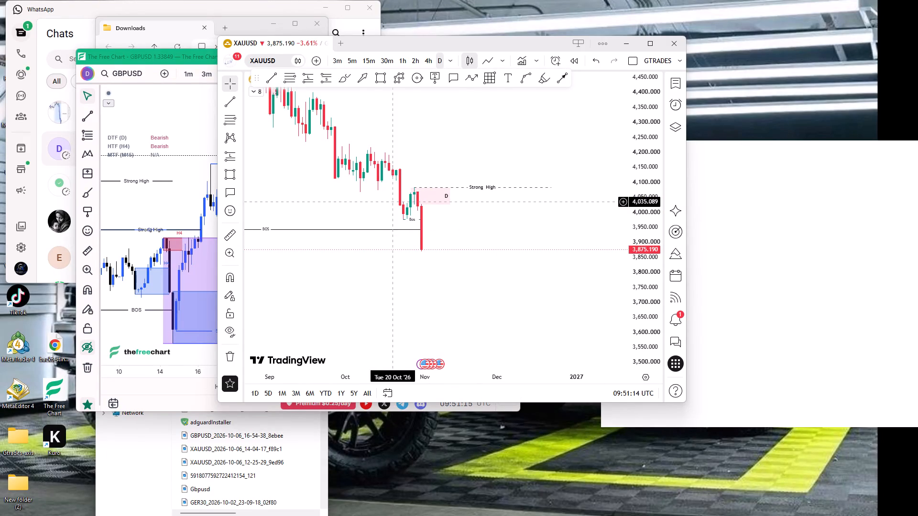
Switch the XAUUSD chart to the 4-hour timeframe and inspect price from the daily supply zone down to the latest candle.
{"action": "left_click", "coordinate": [434, 61]}
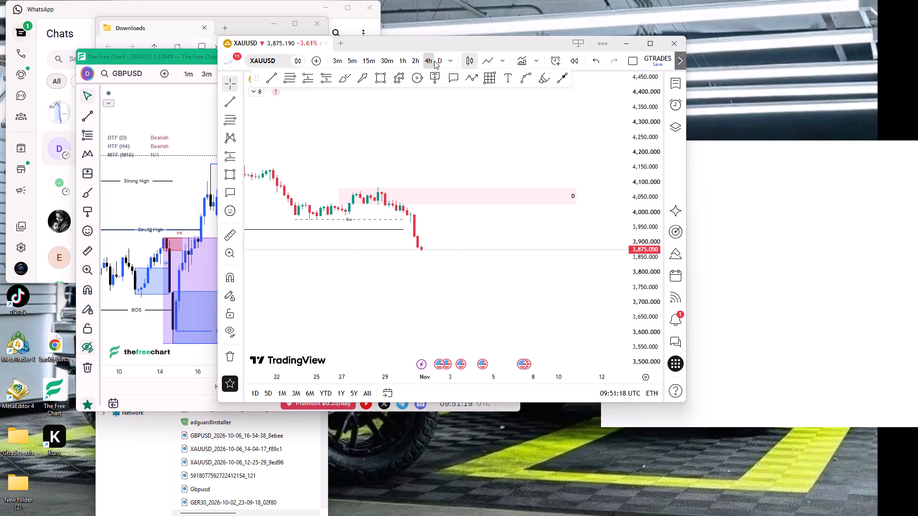
{"action": "left_click_drag", "start_coordinate": [643, 334], "coordinate": [595, 165]}
{"action": "scroll", "coordinate": [521, 202], "scroll_direction": "down", "scroll_amount": 1}
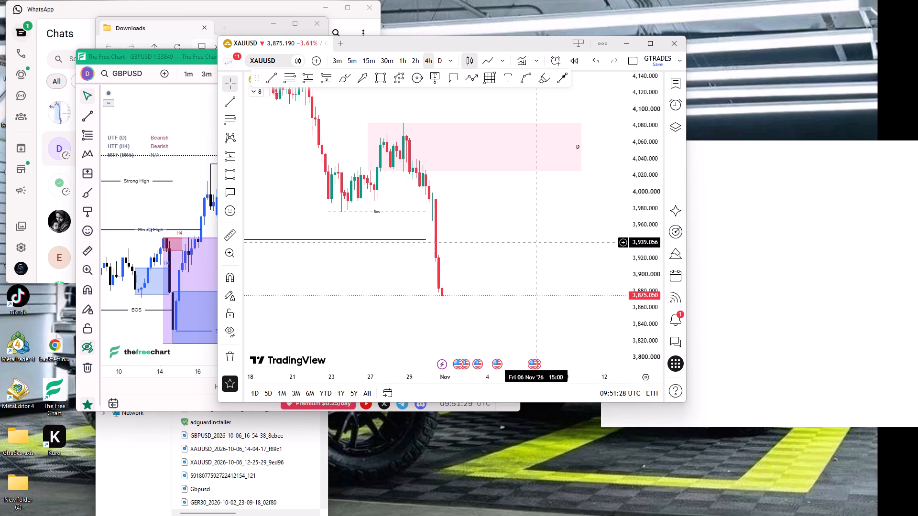
{"action": "left_click_drag", "start_coordinate": [499, 236], "coordinate": [499, 237]}
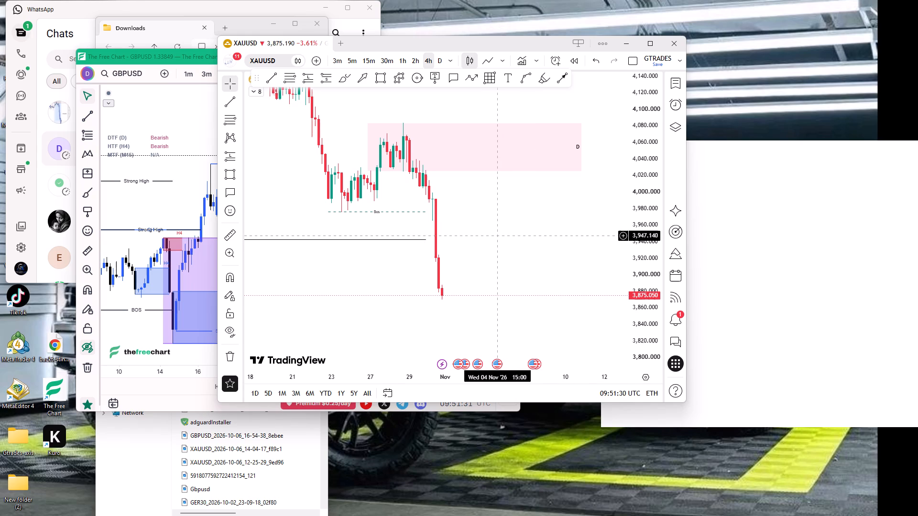
{"action": "left_click_drag", "start_coordinate": [499, 237], "coordinate": [506, 255]}
{"action": "left_click_drag", "start_coordinate": [635, 288], "coordinate": [641, 258]}
{"action": "left_click_drag", "start_coordinate": [555, 238], "coordinate": [558, 252]}
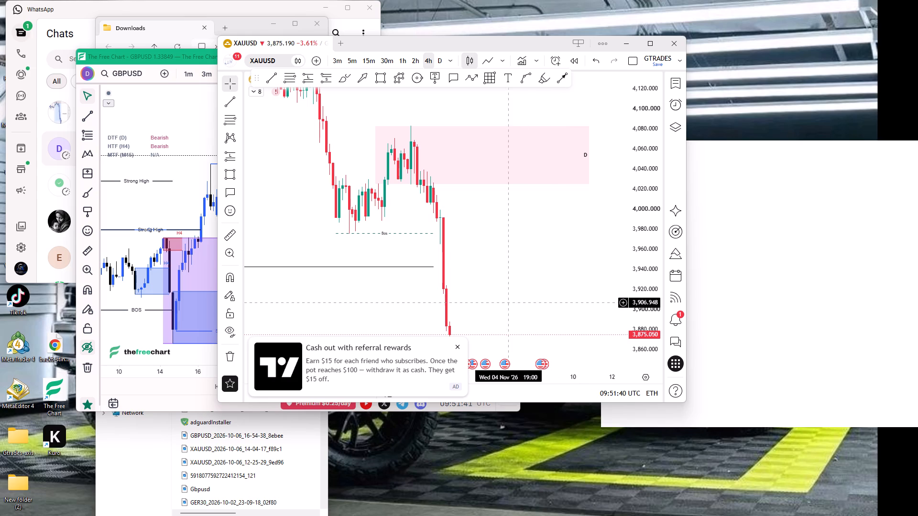
{"action": "left_click", "coordinate": [457, 349]}
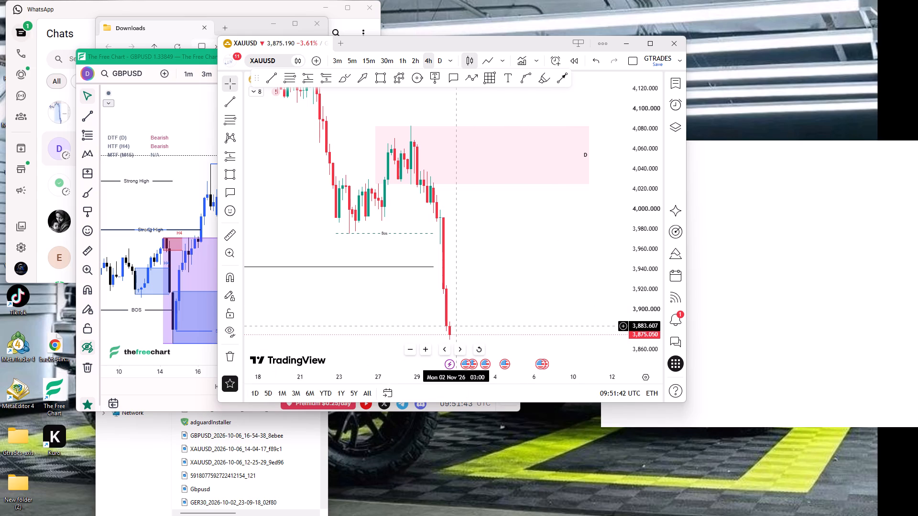
{"action": "left_click_drag", "start_coordinate": [480, 270], "coordinate": [474, 256]}
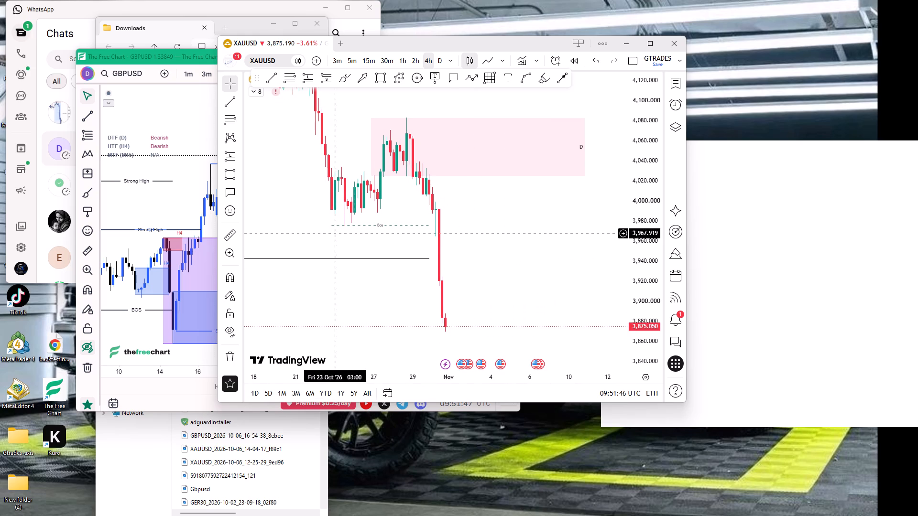
Shift the dashed Bos line later in time along the 23 Oct low, at about 3,975.
{"action": "left_click_drag", "start_coordinate": [370, 226], "coordinate": [381, 227]}
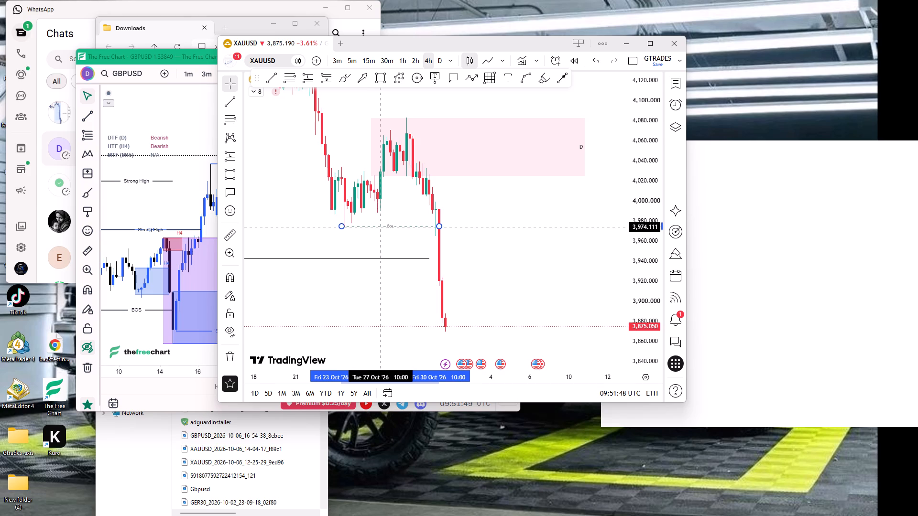
{"action": "left_click_drag", "start_coordinate": [381, 227], "coordinate": [382, 226]}
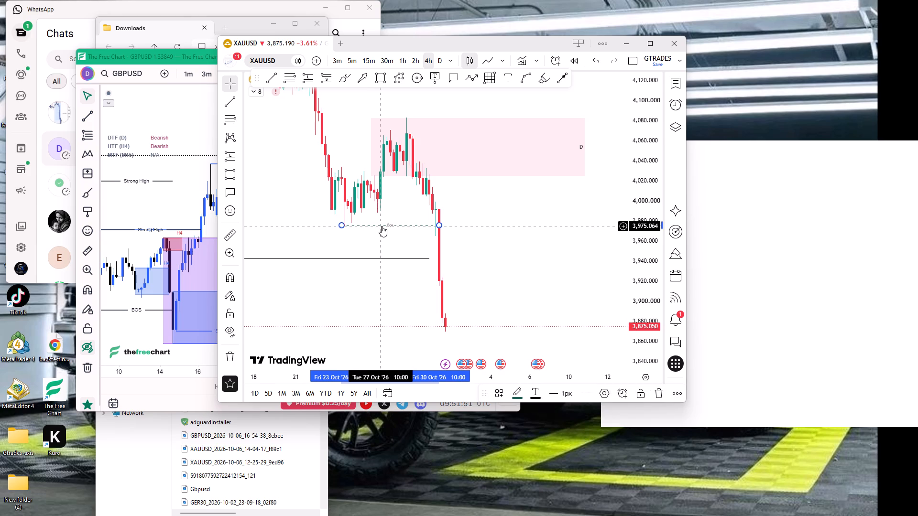
Duplicate the dashed Bos line slightly below itself at about 3,972 and apply the 4H Bos template to the copy.
{"action": "left_click_drag", "start_coordinate": [383, 223], "coordinate": [394, 224], "text": "ctrl"}
{"action": "left_click", "coordinate": [391, 225], "text": "ctrl"}
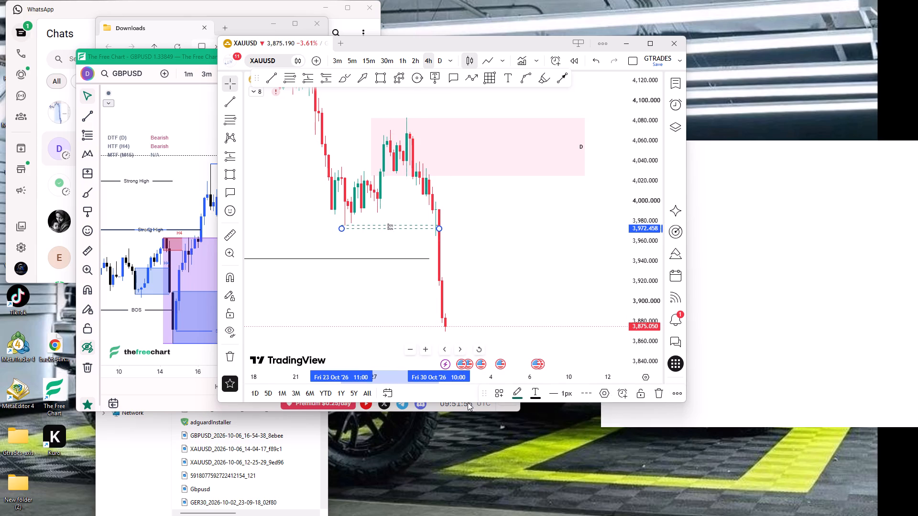
{"action": "left_click", "coordinate": [497, 395]}
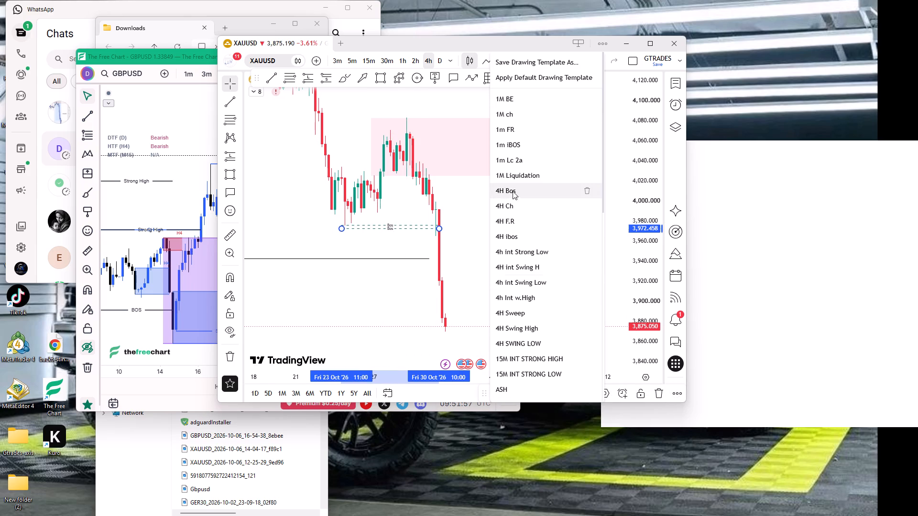
{"action": "left_click", "coordinate": [513, 191]}
Draw a trend line from the 28 Oct high at 4,083.41 to 11 Nov and apply the 4H Swing High template.
{"action": "left_click_drag", "start_coordinate": [644, 193], "coordinate": [605, 240]}
{"action": "left_click_drag", "start_coordinate": [525, 249], "coordinate": [487, 262]}
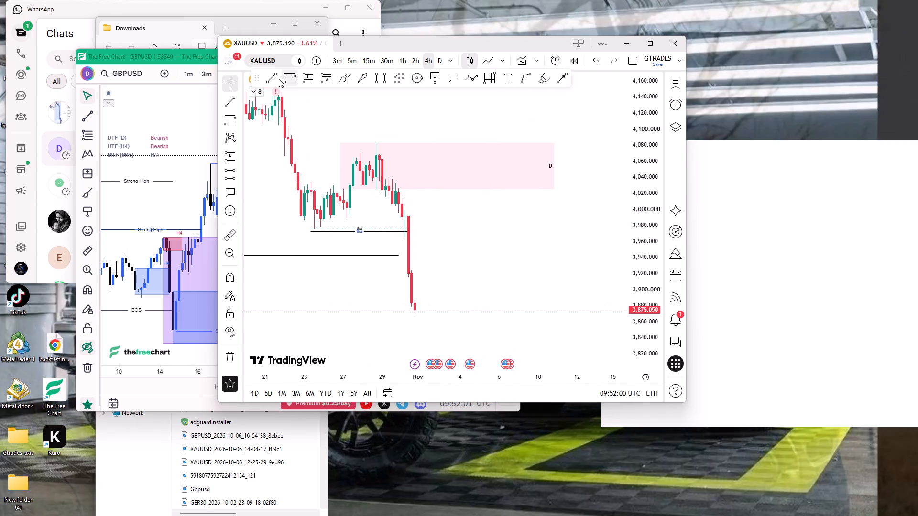
{"action": "left_click", "coordinate": [276, 76]}
{"action": "left_click", "coordinate": [376, 125], "text": "ctrl"}
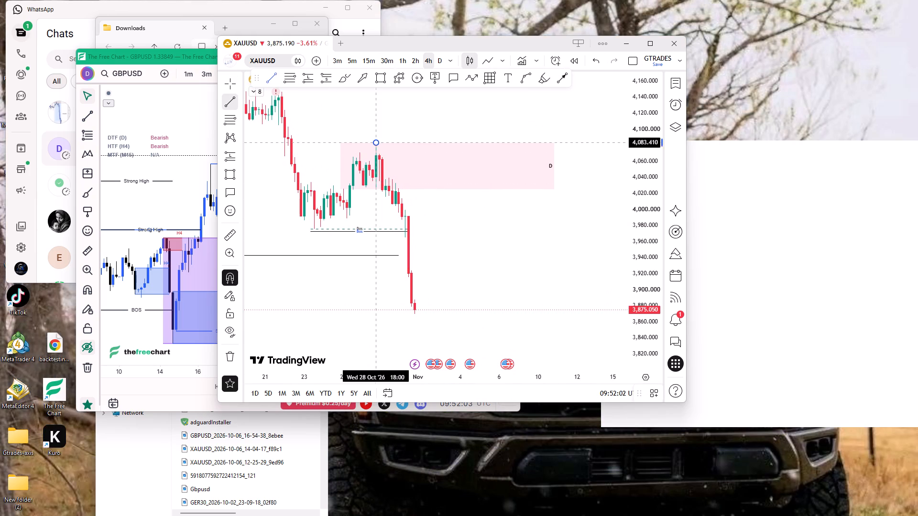
{"action": "left_click", "coordinate": [564, 147], "text": "shift"}
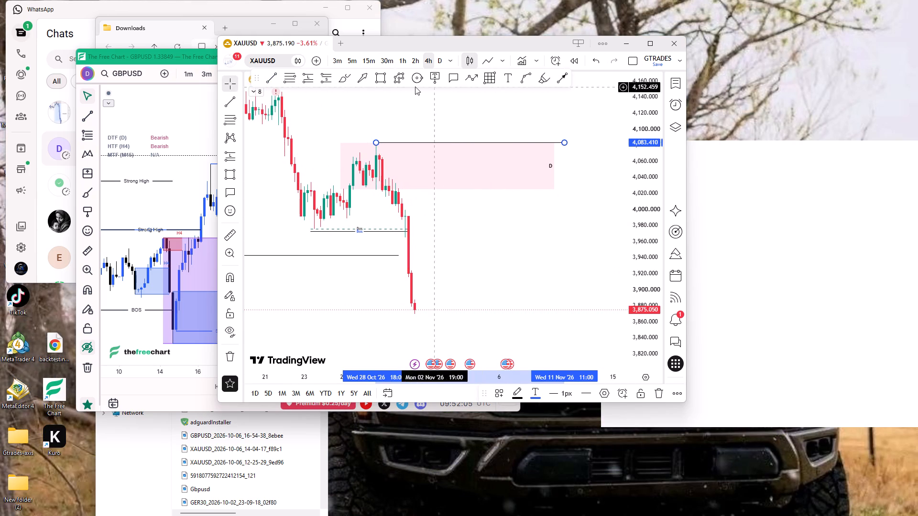
{"action": "left_click", "coordinate": [500, 400]}
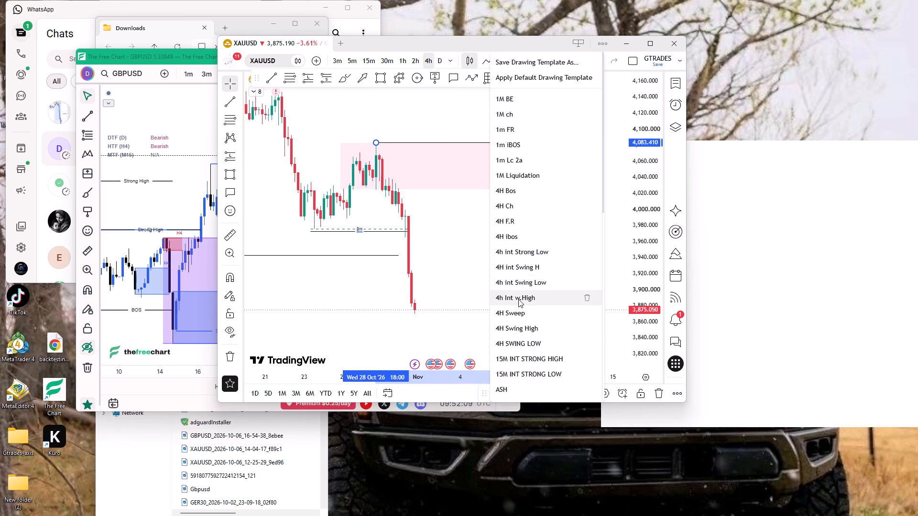
{"action": "left_click", "coordinate": [523, 328]}
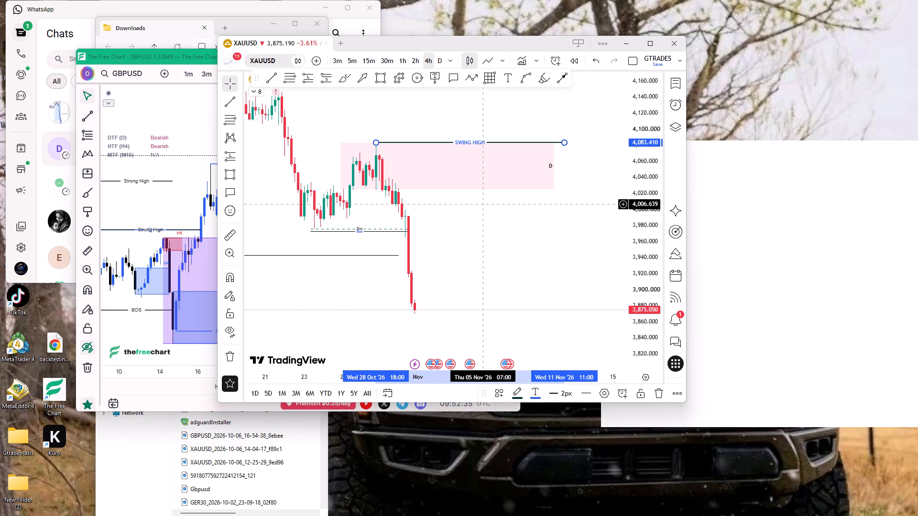
Draw a rectangle between 4,004.4 and 4,032.6 from 29 Oct to about 4 Nov and apply the 4H Supply template.
{"action": "scroll", "coordinate": [480, 236], "scroll_direction": "up", "scroll_amount": 1, "text": "ctrl"}
{"action": "left_click_drag", "start_coordinate": [638, 289], "coordinate": [638, 276]}
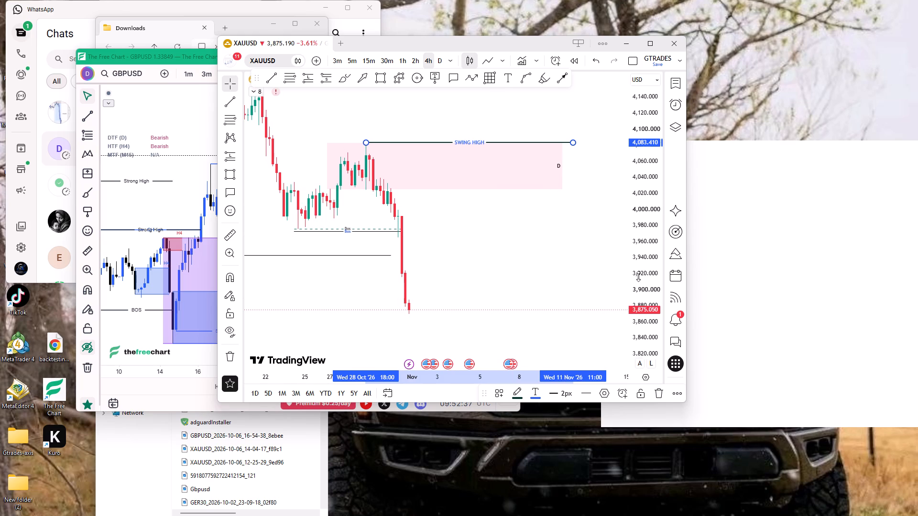
{"action": "left_click_drag", "start_coordinate": [638, 276], "coordinate": [631, 250]}
{"action": "left_click_drag", "start_coordinate": [569, 254], "coordinate": [566, 217]}
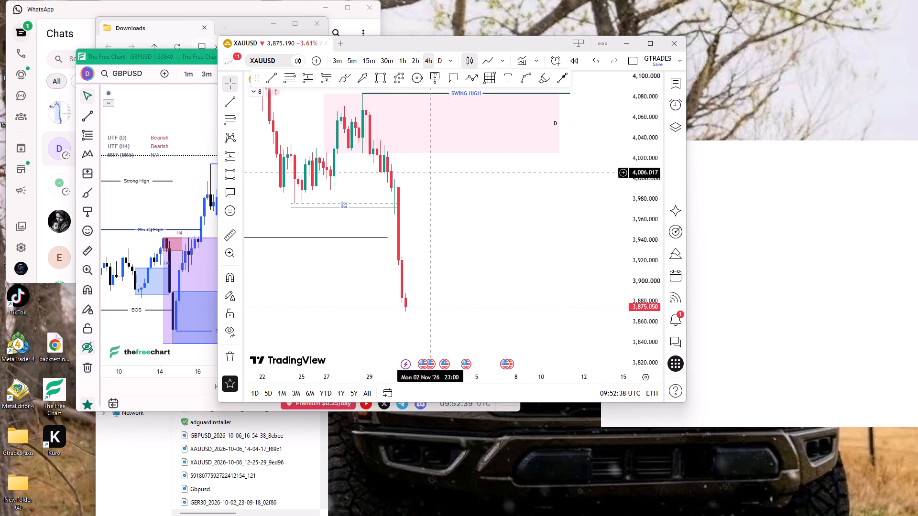
{"action": "left_click_drag", "start_coordinate": [448, 189], "coordinate": [449, 237]}
{"action": "left_click", "coordinate": [388, 78]}
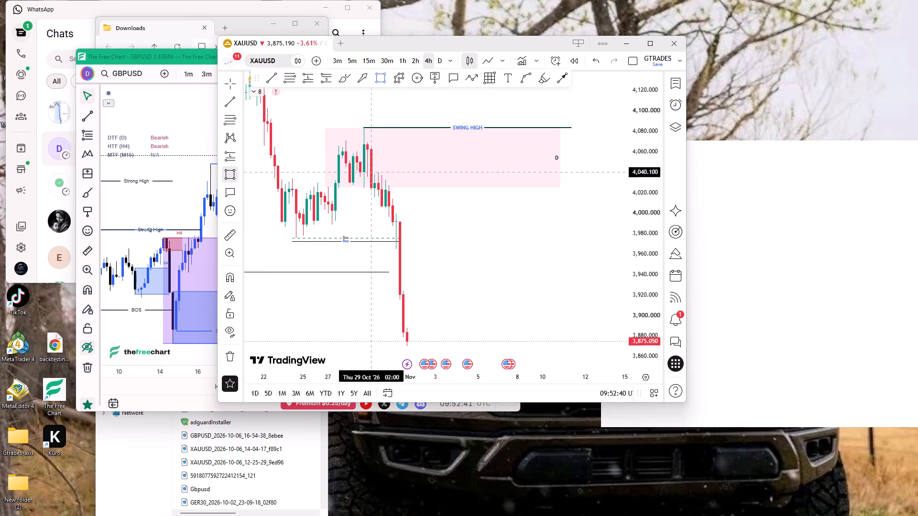
{"action": "left_click", "coordinate": [384, 213], "text": "ctrl"}
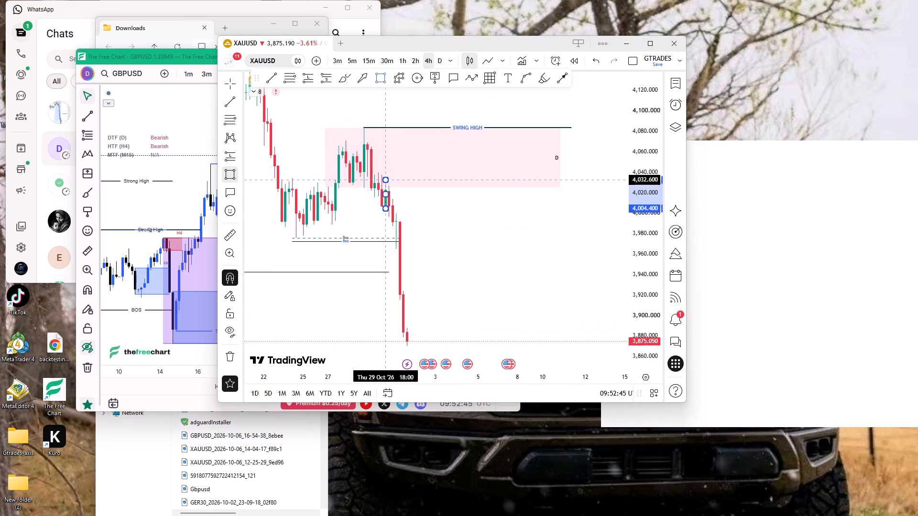
{"action": "left_click", "coordinate": [386, 175], "text": "ctrl"}
{"action": "left_click_drag", "start_coordinate": [386, 193], "coordinate": [467, 203]}
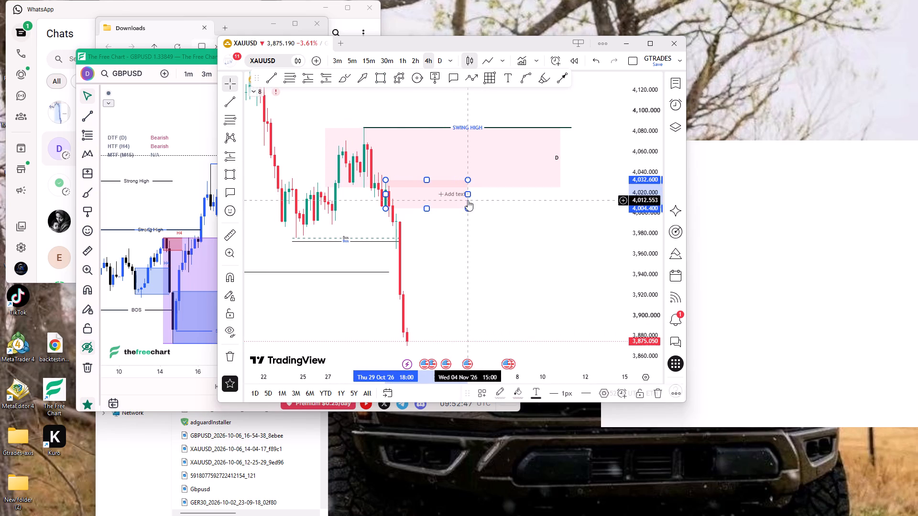
{"action": "left_click", "coordinate": [483, 398]}
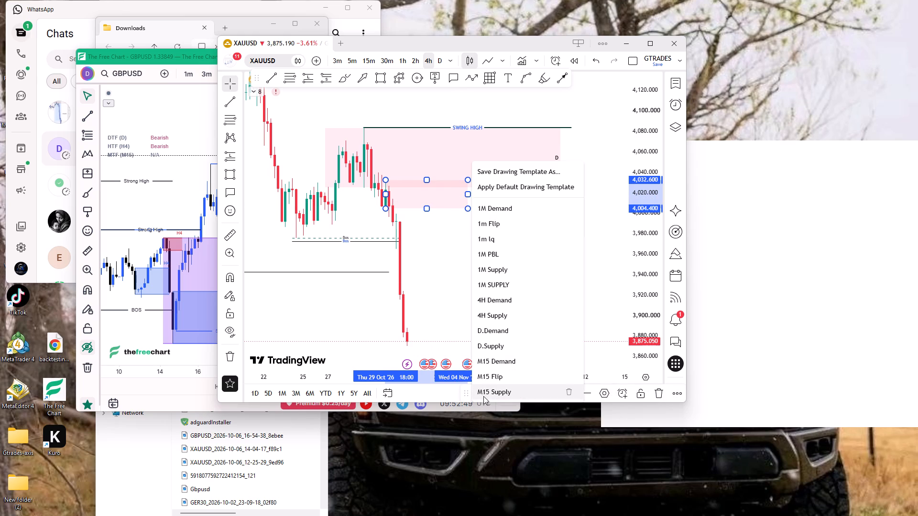
{"action": "left_click", "coordinate": [491, 315]}
{"action": "left_click", "coordinate": [501, 286]}
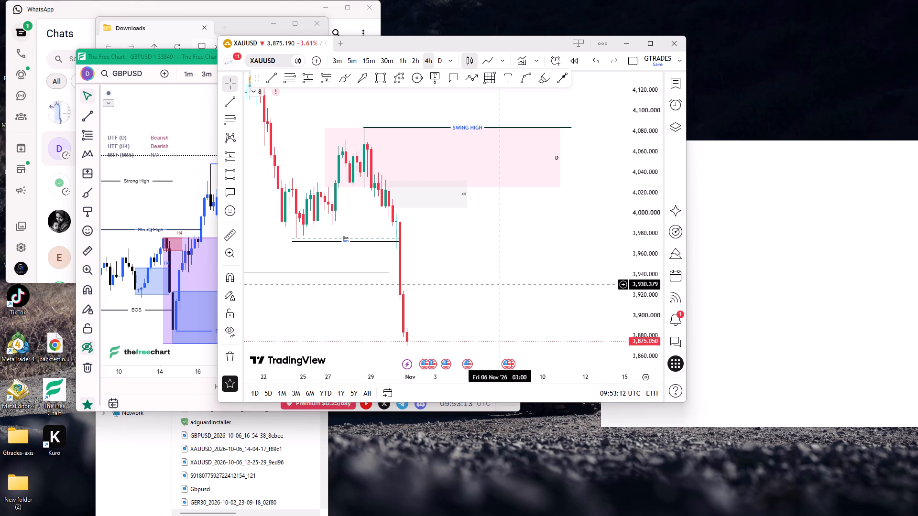
Switch the chart to the 15-minute timeframe and reset the chart view.
{"action": "type", "text": "15"}
{"action": "key", "text": "Return"}
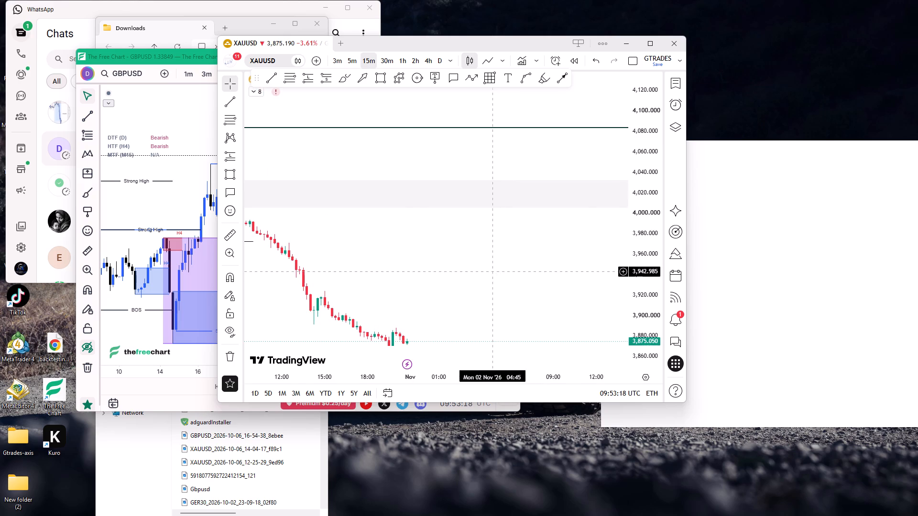
{"action": "right_click", "coordinate": [423, 259]}
{"action": "left_click", "coordinate": [444, 156]}
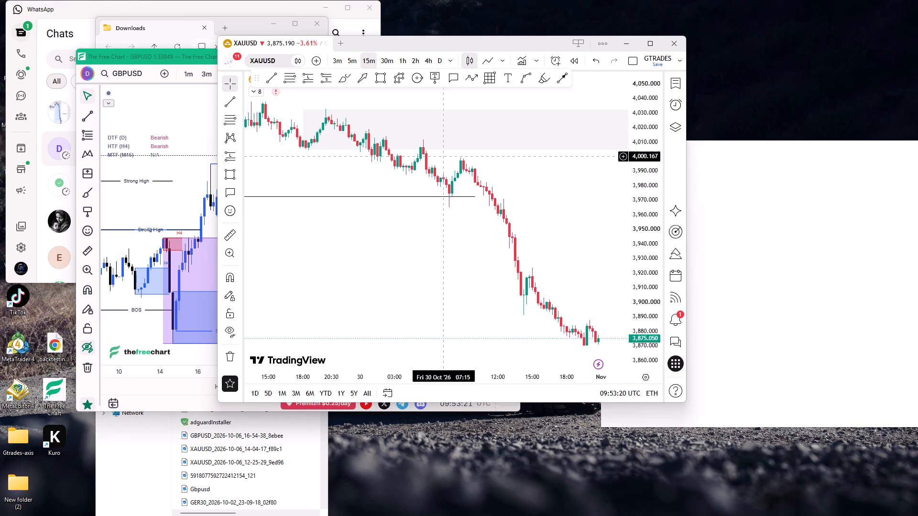
Examine the 15-minute price action from the 28 Oct high through the 30 Oct sell-off to the latest candles.
{"action": "left_click_drag", "start_coordinate": [530, 233], "coordinate": [426, 165]}
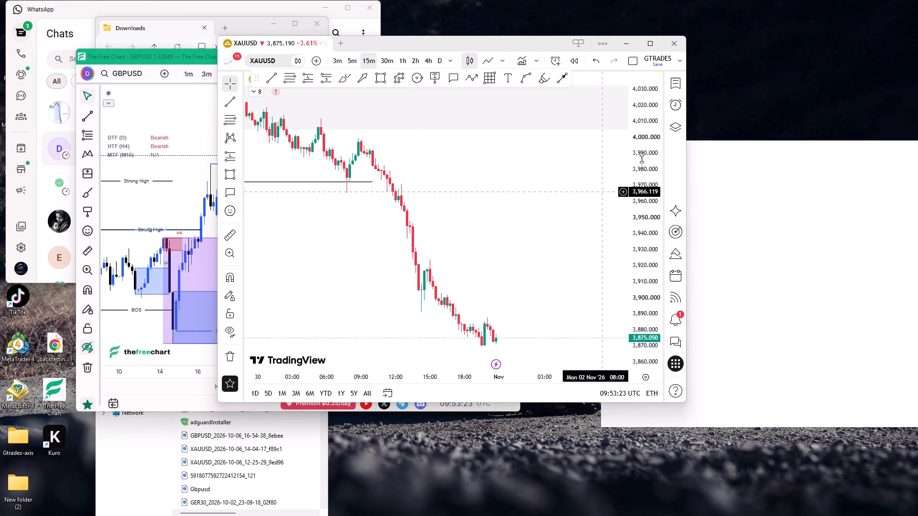
{"action": "left_click_drag", "start_coordinate": [644, 158], "coordinate": [608, 247]}
{"action": "scroll", "coordinate": [490, 244], "scroll_direction": "down", "scroll_amount": 5, "text": "ctrl"}
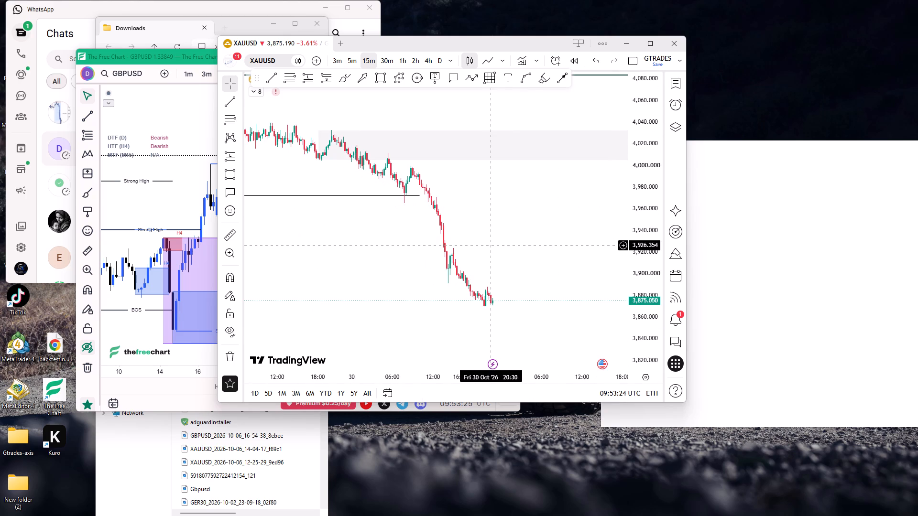
{"action": "scroll", "coordinate": [494, 236], "scroll_direction": "up", "scroll_amount": 8, "text": "ctrl"}
{"action": "left_click_drag", "start_coordinate": [486, 241], "coordinate": [553, 271]}
{"action": "scroll", "coordinate": [553, 263], "scroll_direction": "down", "scroll_amount": 8}
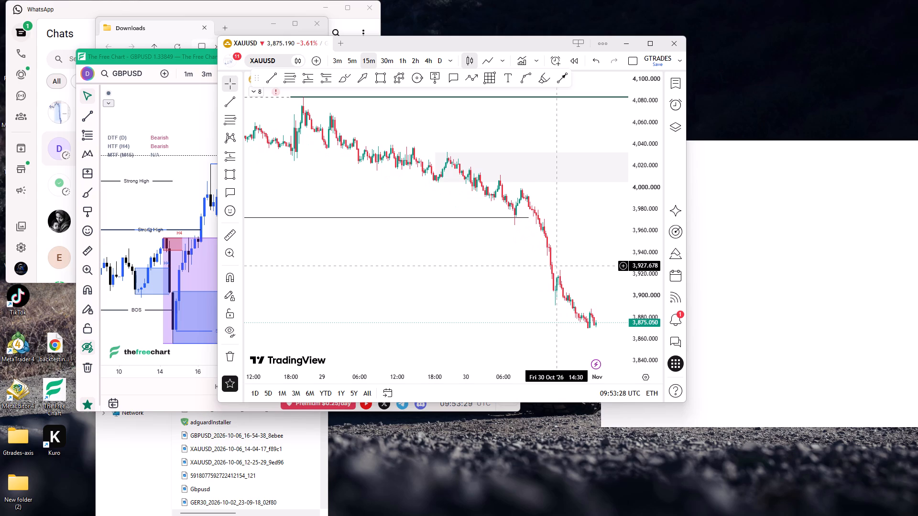
{"action": "scroll", "coordinate": [557, 266], "scroll_direction": "up", "scroll_amount": 5}
{"action": "left_click_drag", "start_coordinate": [555, 266], "coordinate": [359, 217]}
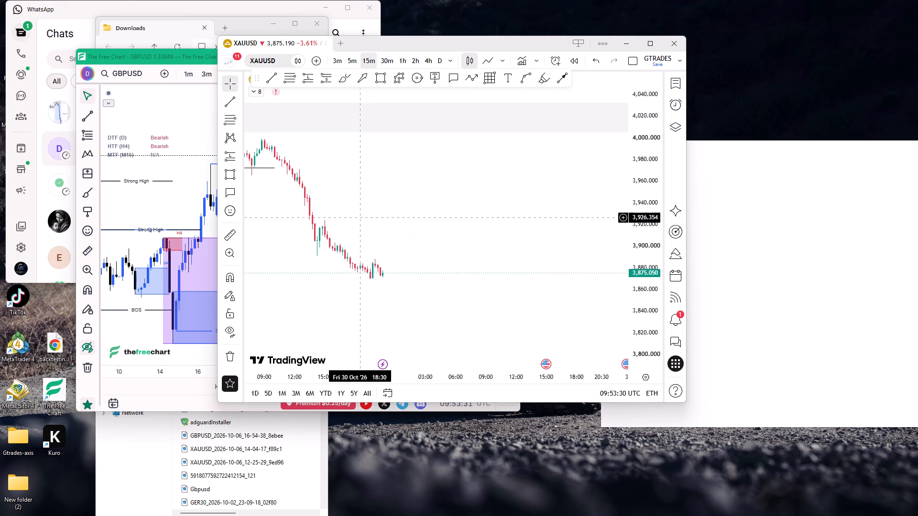
{"action": "scroll", "coordinate": [369, 230], "scroll_direction": "up", "scroll_amount": 3, "text": "ctrl"}
{"action": "left_click_drag", "start_coordinate": [648, 316], "coordinate": [610, 164]}
{"action": "left_click_drag", "start_coordinate": [511, 243], "coordinate": [504, 206]}
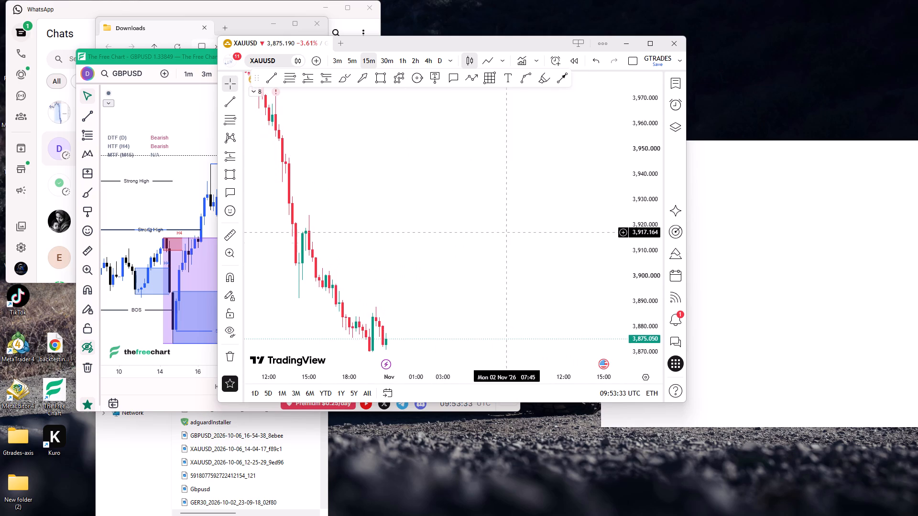
{"action": "left_click_drag", "start_coordinate": [504, 206], "coordinate": [501, 134]}
{"action": "scroll", "coordinate": [501, 134], "scroll_direction": "up", "scroll_amount": 2, "text": "ctrl"}
{"action": "left_click_drag", "start_coordinate": [665, 314], "coordinate": [664, 298]}
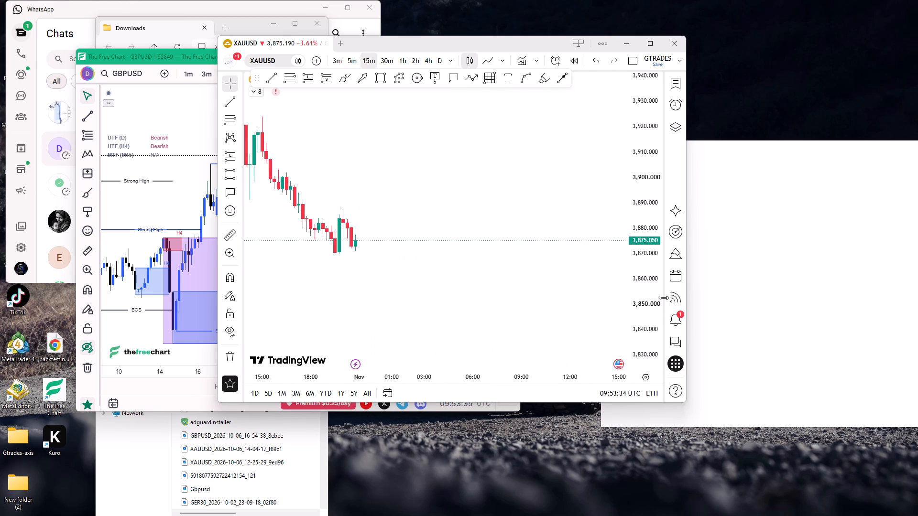
{"action": "left_click_drag", "start_coordinate": [664, 298], "coordinate": [640, 232]}
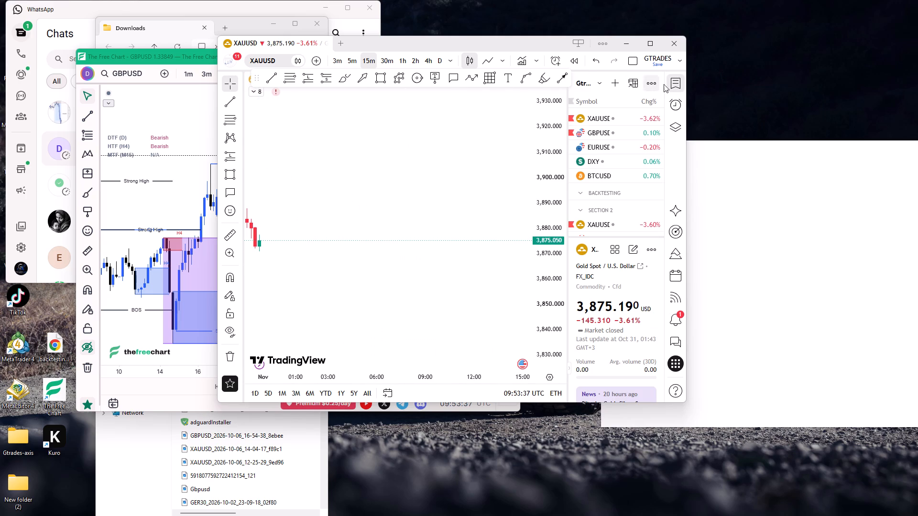
{"action": "left_click", "coordinate": [682, 85]}
{"action": "left_click_drag", "start_coordinate": [508, 144], "coordinate": [551, 146]}
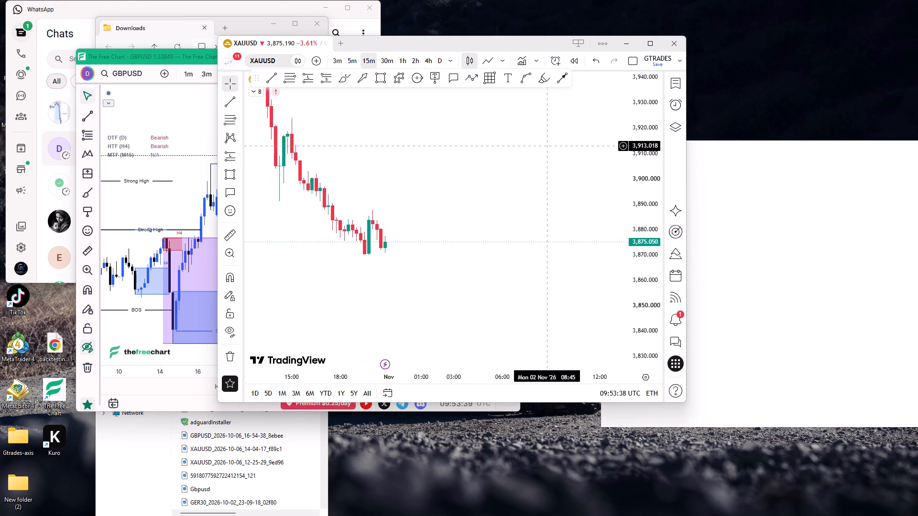
{"action": "left_click_drag", "start_coordinate": [551, 146], "coordinate": [571, 149]}
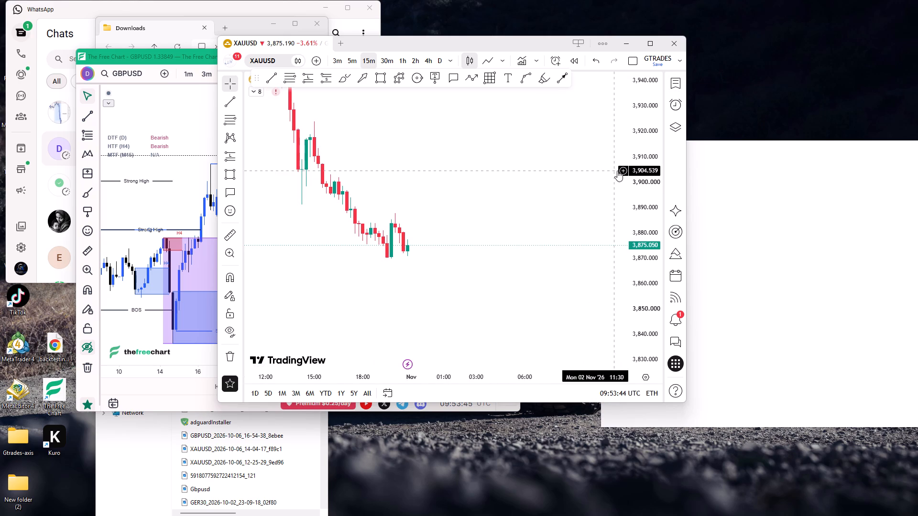
{"action": "left_click_drag", "start_coordinate": [647, 133], "coordinate": [627, 179]}
{"action": "left_click_drag", "start_coordinate": [530, 175], "coordinate": [559, 199]}
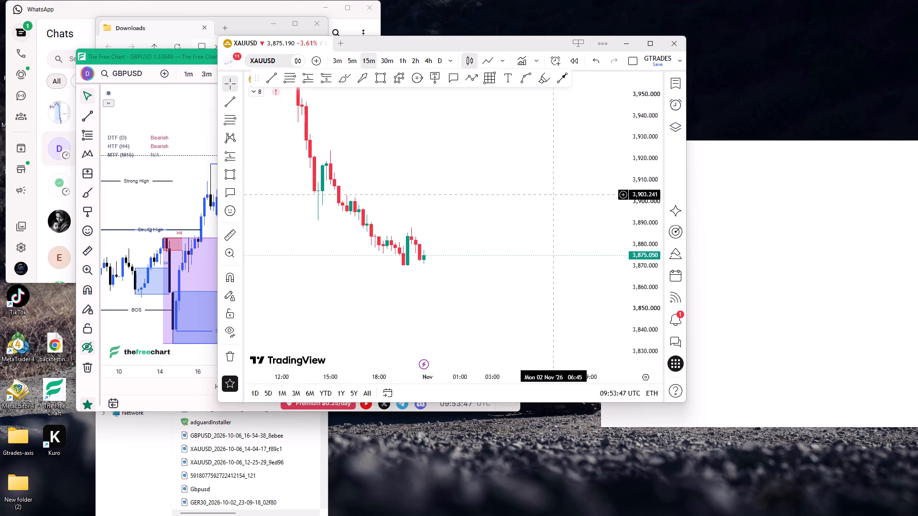
{"action": "left_click_drag", "start_coordinate": [559, 199], "coordinate": [559, 201]}
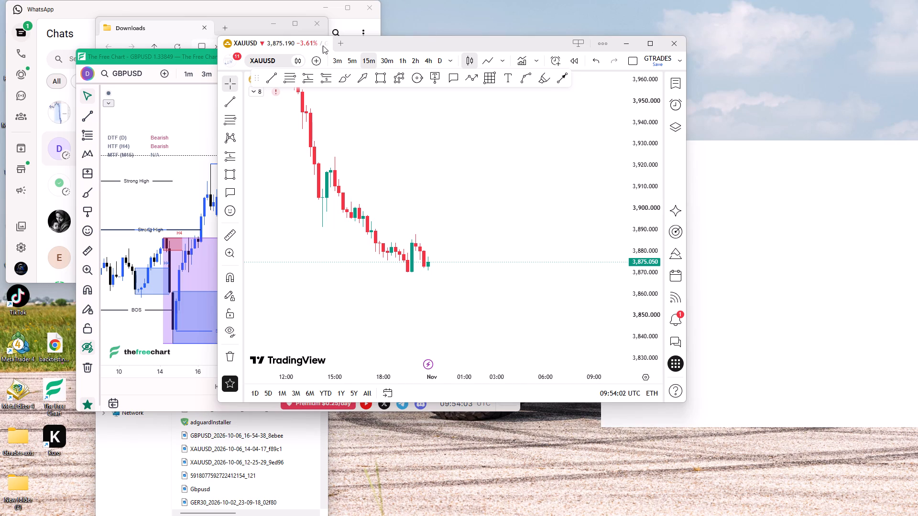
Move the floating drawing favourites clear of the indicator list and show the hidden CHoCH Finder indicator on the chart.
{"action": "left_click_drag", "start_coordinate": [260, 75], "coordinate": [293, 80]}
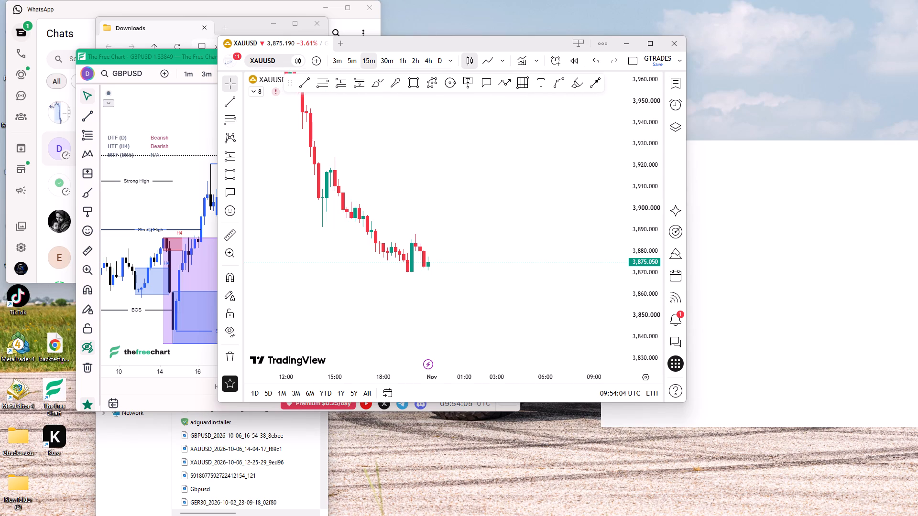
{"action": "left_click_drag", "start_coordinate": [293, 80], "coordinate": [294, 79]}
{"action": "left_click", "coordinate": [258, 92]}
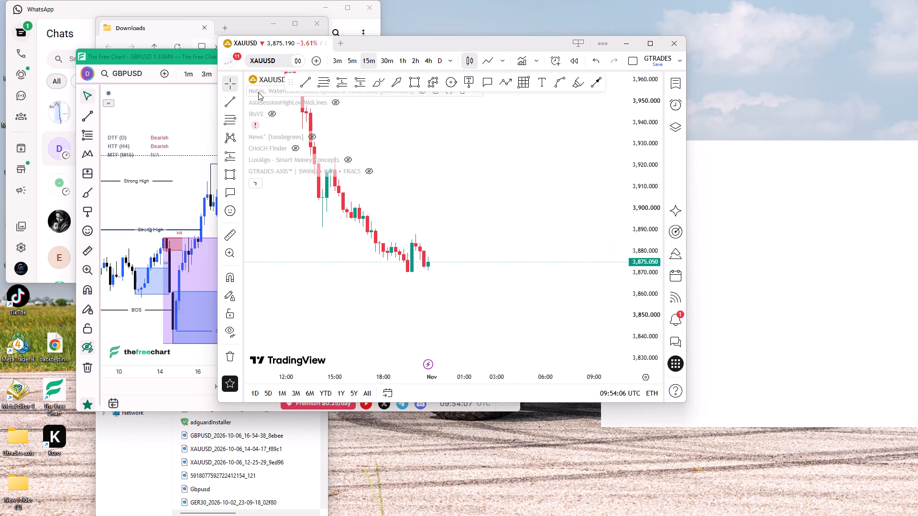
{"action": "left_click", "coordinate": [296, 149]}
{"action": "left_click", "coordinate": [258, 183]}
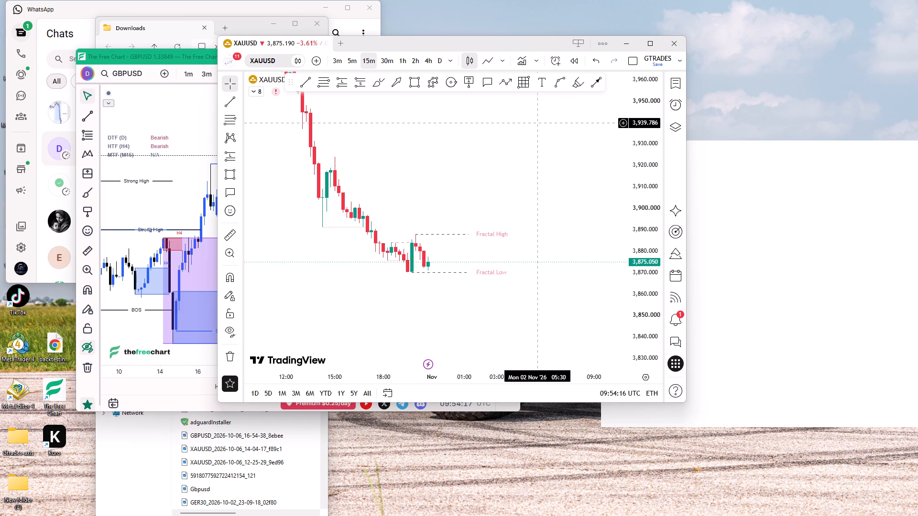
Switch the chart to the 1-hour timeframe and frame the latest candles with the Fractal High and Fractal Low levels.
{"action": "left_click", "coordinate": [401, 55]}
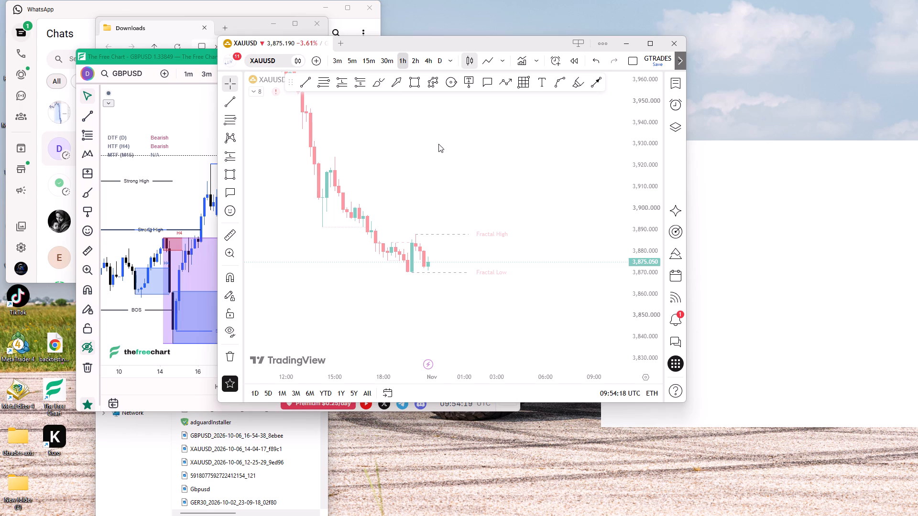
{"action": "left_click_drag", "start_coordinate": [641, 179], "coordinate": [579, 259]}
{"action": "scroll", "coordinate": [459, 222], "scroll_direction": "up", "scroll_amount": 5}
{"action": "left_click_drag", "start_coordinate": [459, 220], "coordinate": [522, 247]}
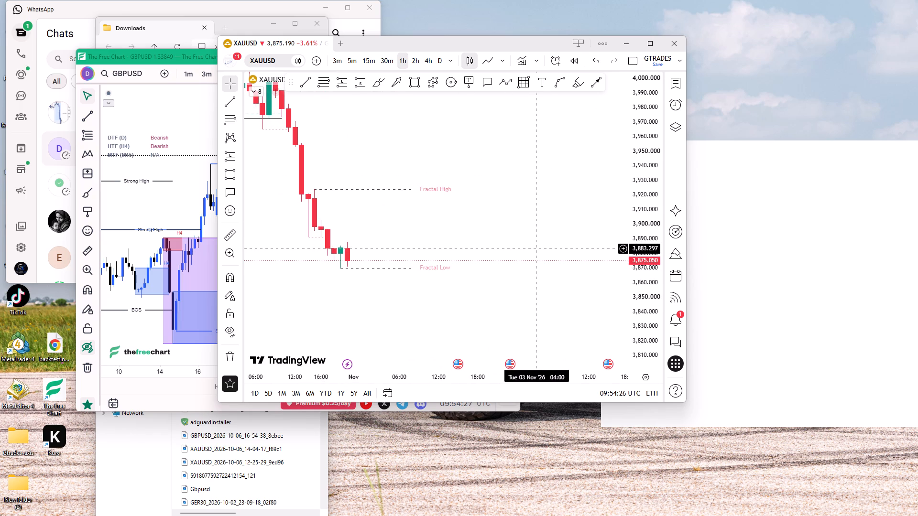
{"action": "left_click_drag", "start_coordinate": [515, 157], "coordinate": [522, 176]}
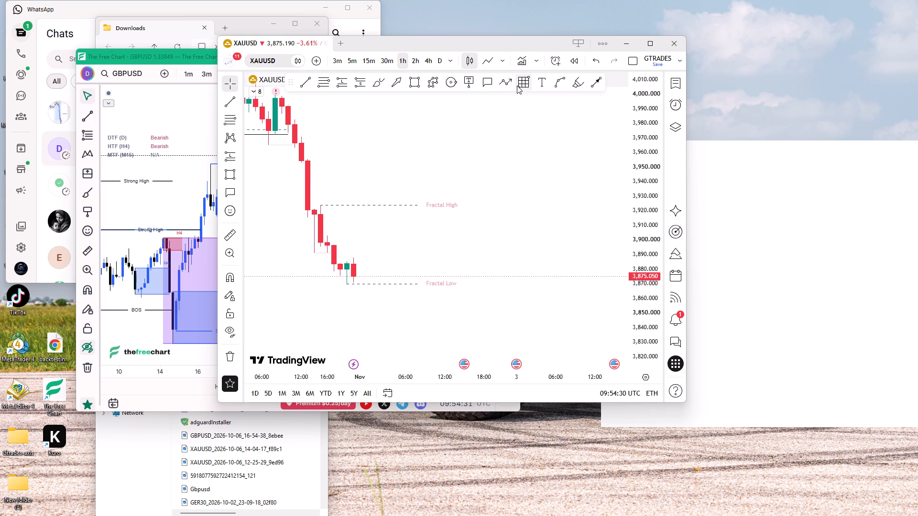
Draw a projected price path from the latest candle at about 3,877 up to about 3,926 on 2 Nov, just above the Fractal High.
{"action": "left_click", "coordinate": [503, 84]}
{"action": "left_click", "coordinate": [351, 273]}
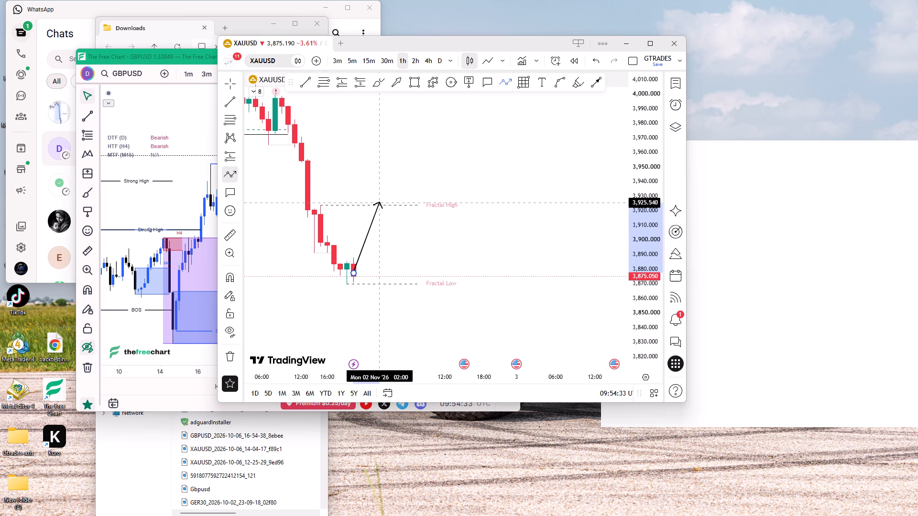
{"action": "left_click", "coordinate": [381, 201]}
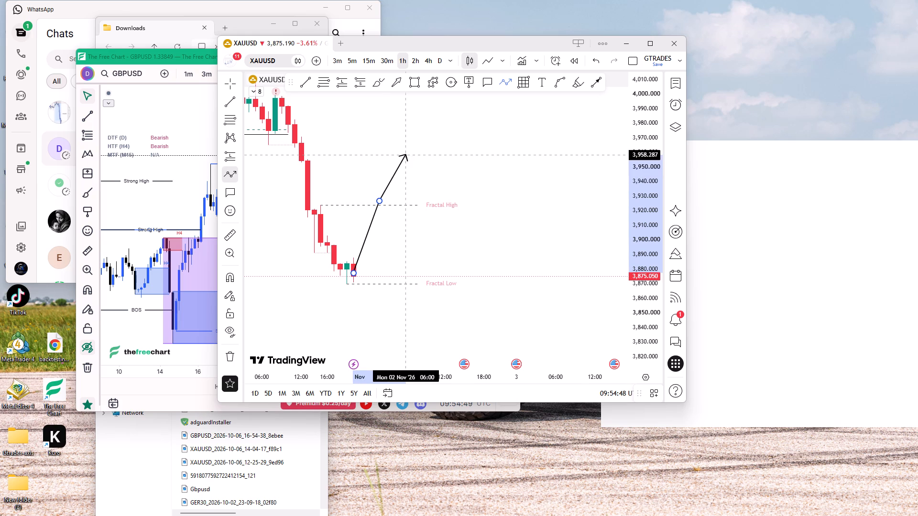
{"action": "scroll", "coordinate": [382, 239], "scroll_direction": "down", "scroll_amount": 3, "text": "ctrl"}
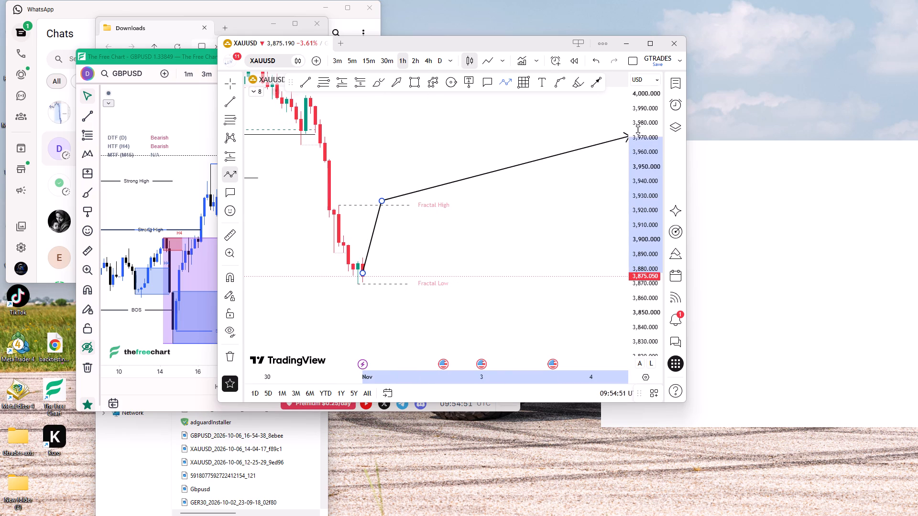
{"action": "left_click_drag", "start_coordinate": [638, 129], "coordinate": [620, 229]}
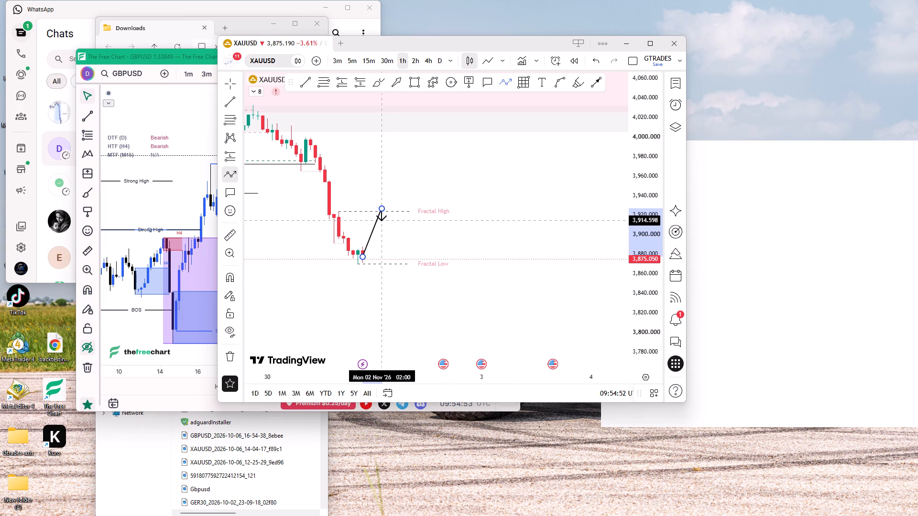
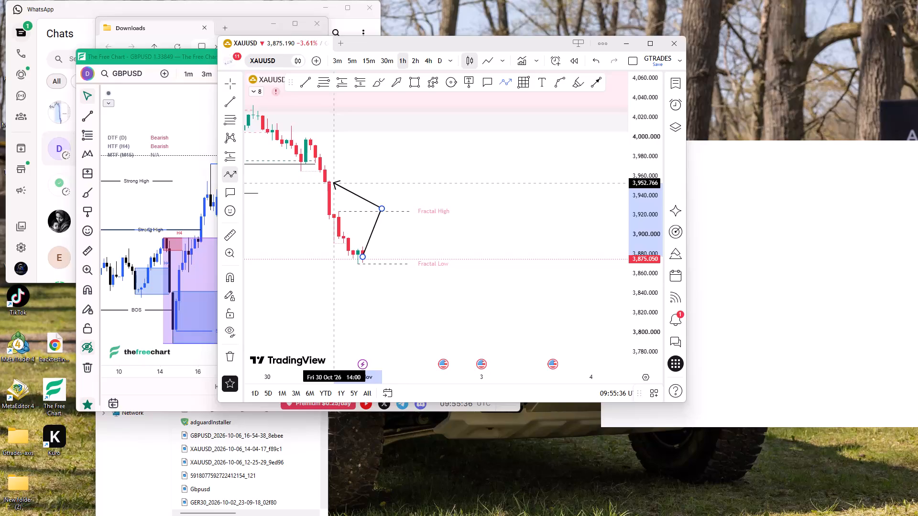
Stop drawing the projected price path and delete it from the 1-hour chart.
{"action": "right_click", "coordinate": [417, 176]}
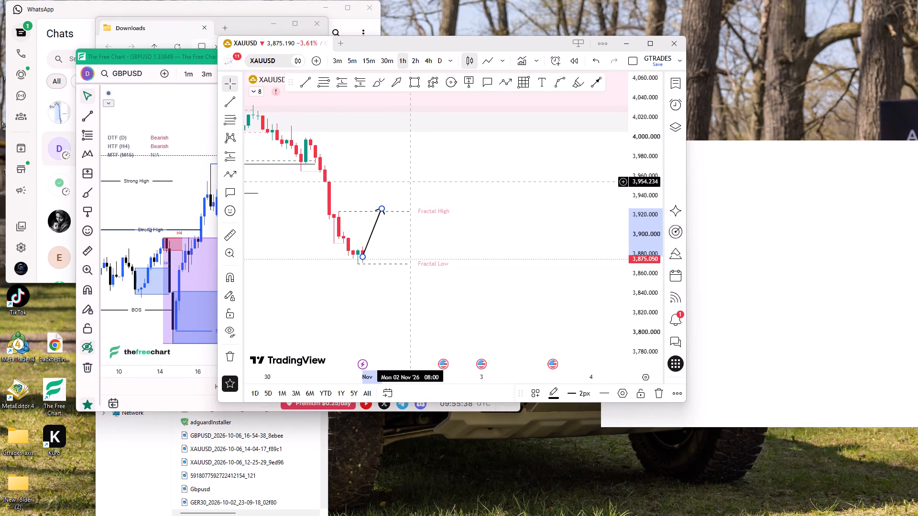
{"action": "key", "text": "Delete"}
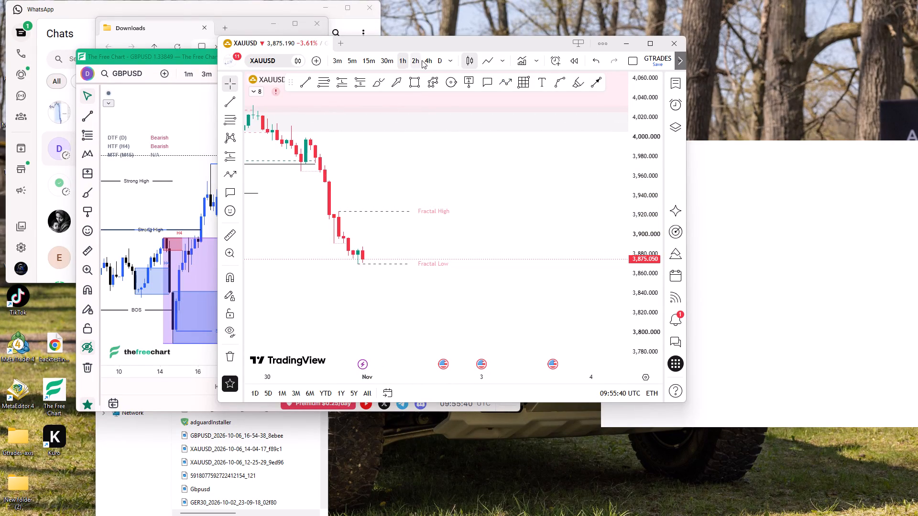
Switch the chart to the 4-hour timeframe and frame the swing high, supply zones and fractal levels with space beyond the latest candle.
{"action": "left_click", "coordinate": [422, 60]}
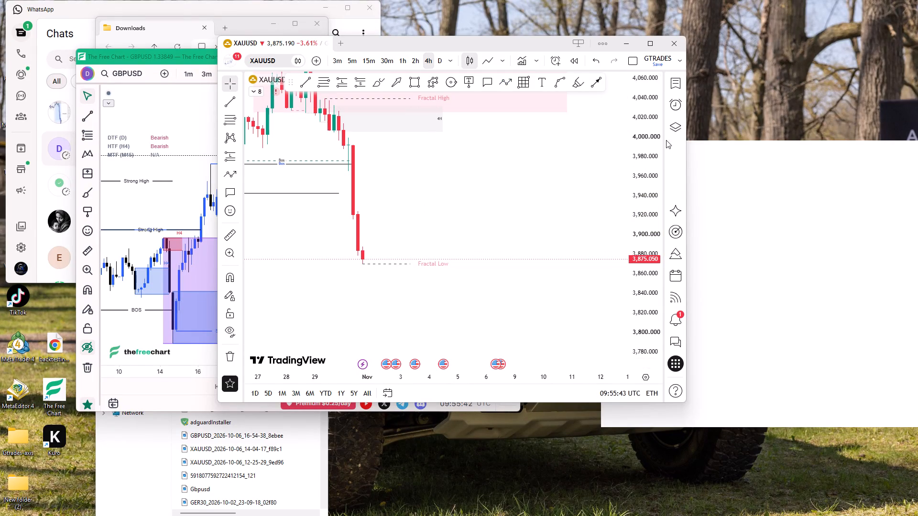
{"action": "left_click_drag", "start_coordinate": [666, 140], "coordinate": [650, 181]}
{"action": "left_click_drag", "start_coordinate": [650, 172], "coordinate": [582, 261]}
{"action": "scroll", "coordinate": [524, 227], "scroll_direction": "down", "scroll_amount": 6}
{"action": "left_click_drag", "start_coordinate": [526, 221], "coordinate": [466, 263]}
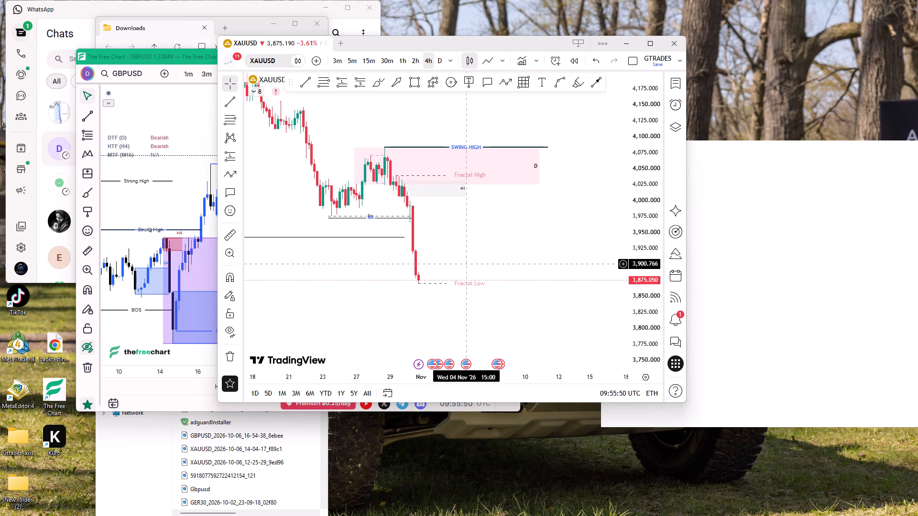
{"action": "scroll", "coordinate": [448, 214], "scroll_direction": "up", "scroll_amount": 4}
{"action": "left_click_drag", "start_coordinate": [445, 216], "coordinate": [489, 238]}
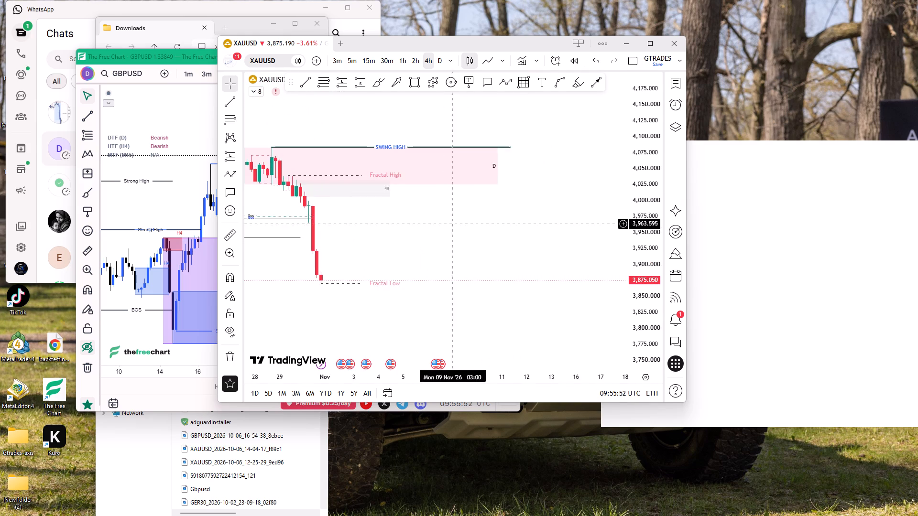
{"action": "left_click_drag", "start_coordinate": [489, 238], "coordinate": [552, 251]}
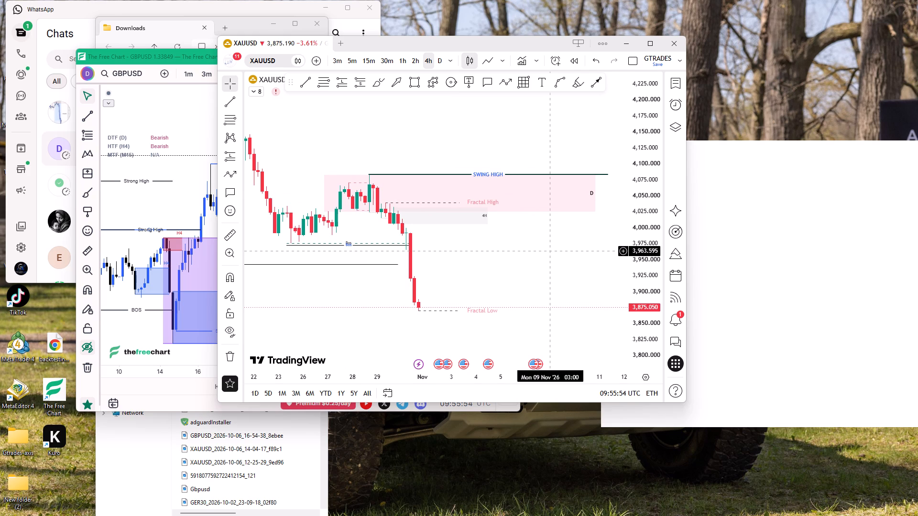
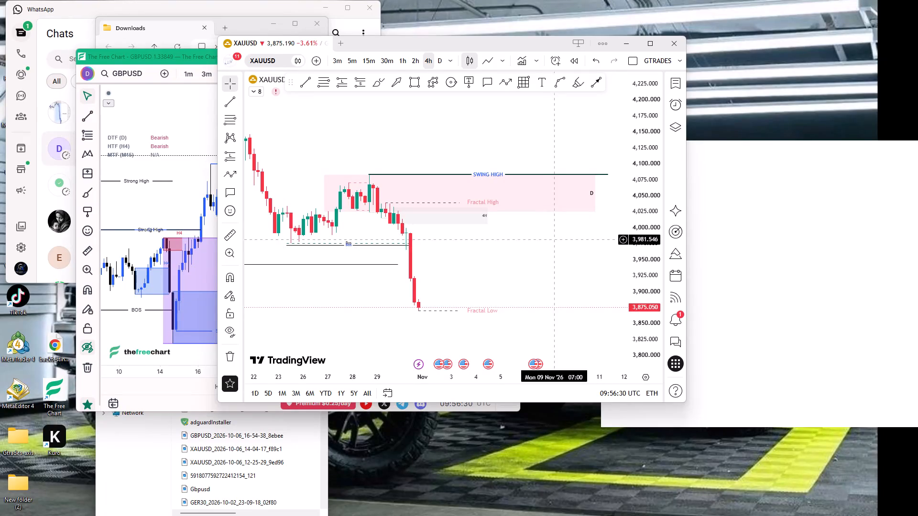
Draw a three-leg arrow path in the empty space below price, from about 3,869 to 3,700, up to 3,866 and down to about 3,626.
{"action": "left_click_drag", "start_coordinate": [515, 266], "coordinate": [478, 137]}
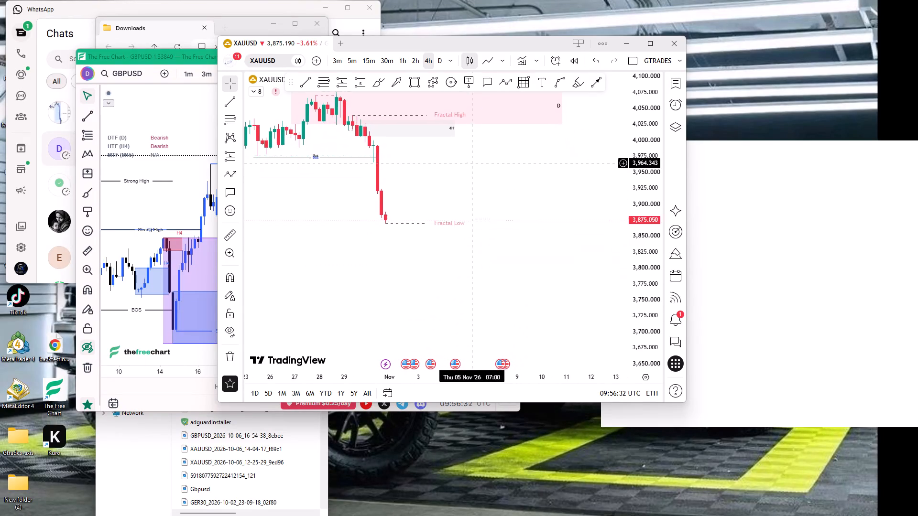
{"action": "left_click_drag", "start_coordinate": [478, 137], "coordinate": [482, 64]}
{"action": "left_click_drag", "start_coordinate": [475, 176], "coordinate": [522, 105]}
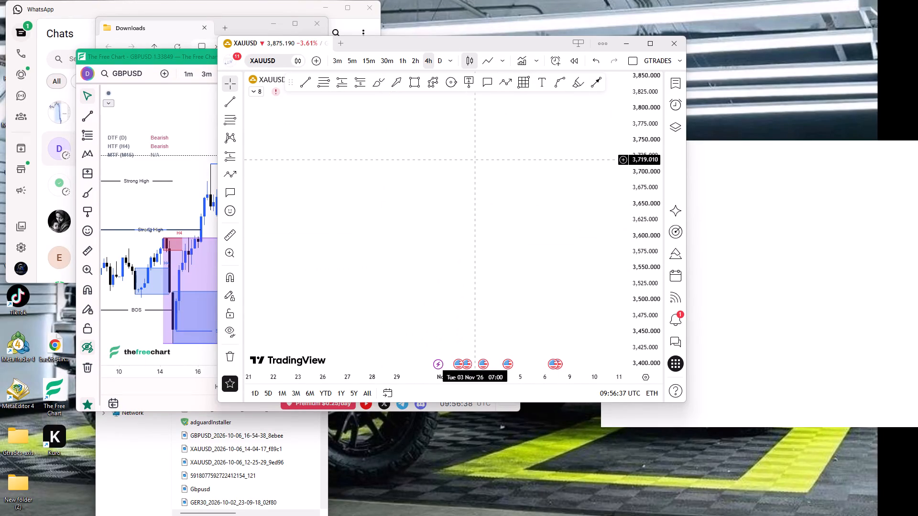
{"action": "left_click_drag", "start_coordinate": [473, 160], "coordinate": [493, 245]}
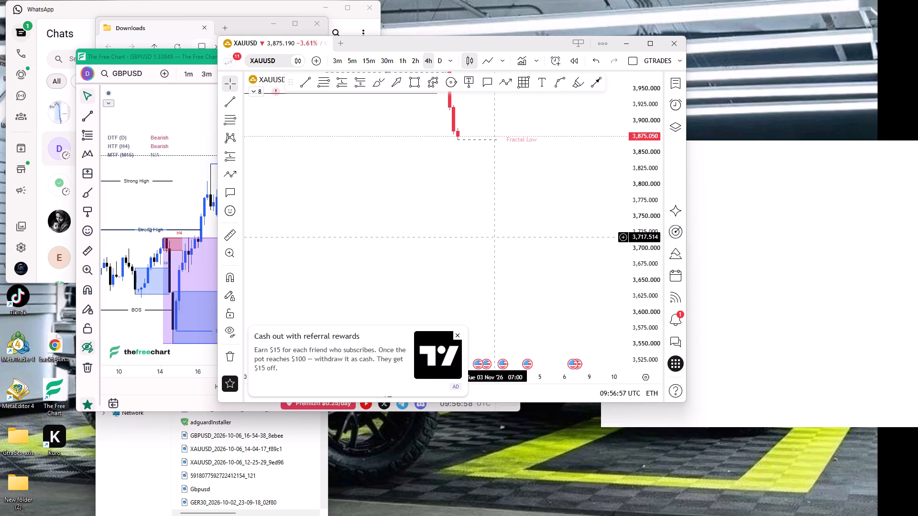
{"action": "left_click_drag", "start_coordinate": [376, 194], "coordinate": [486, 188]}
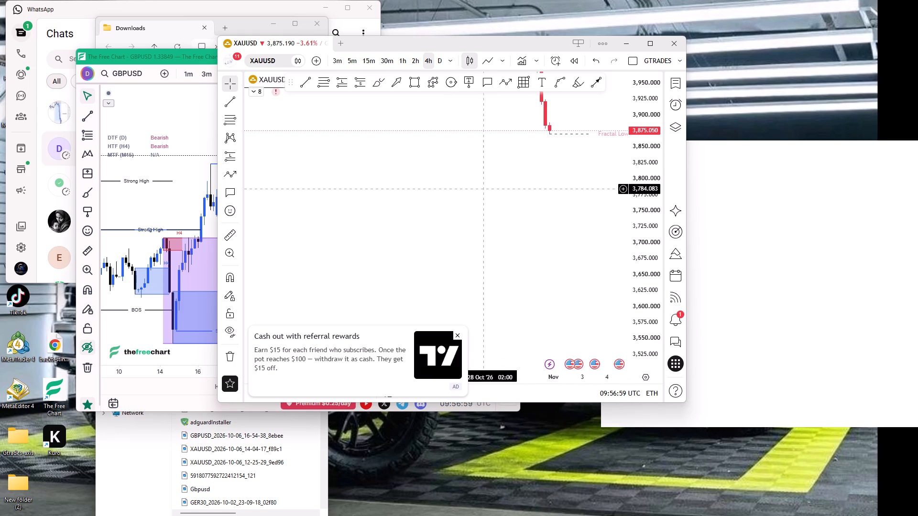
{"action": "left_click_drag", "start_coordinate": [486, 188], "coordinate": [529, 176]}
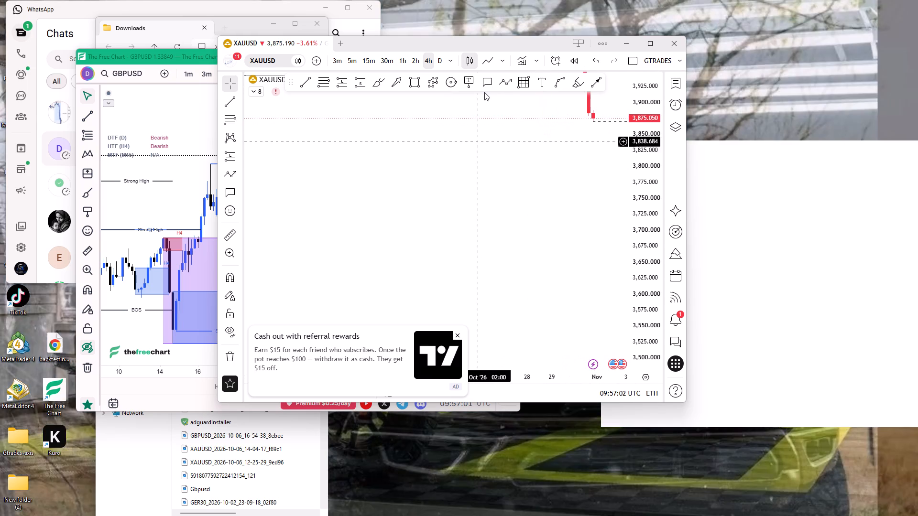
{"action": "left_click", "coordinate": [501, 83]}
{"action": "left_click", "coordinate": [342, 122]}
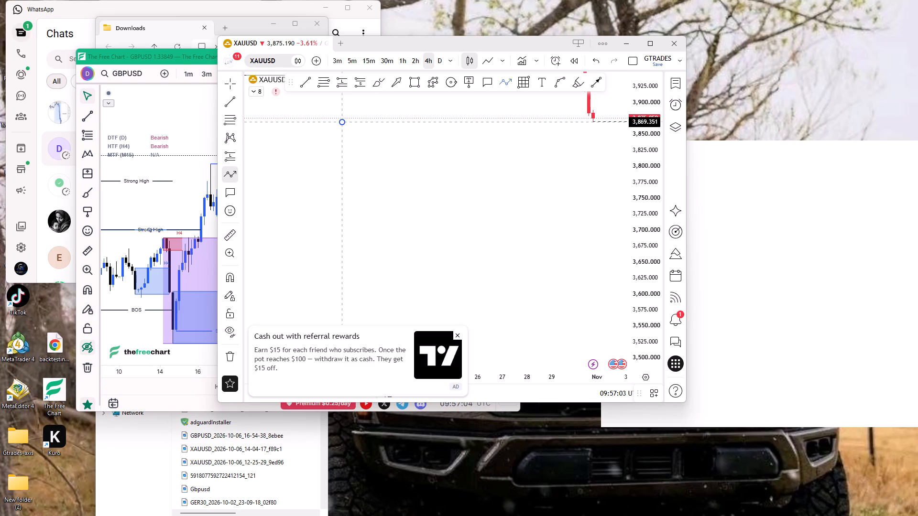
{"action": "left_click", "coordinate": [372, 230]}
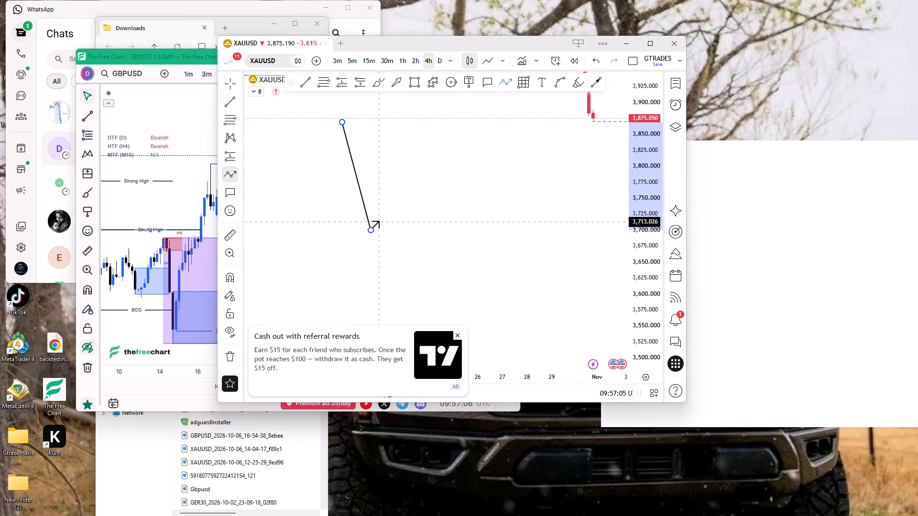
{"action": "left_click", "coordinate": [406, 124]}
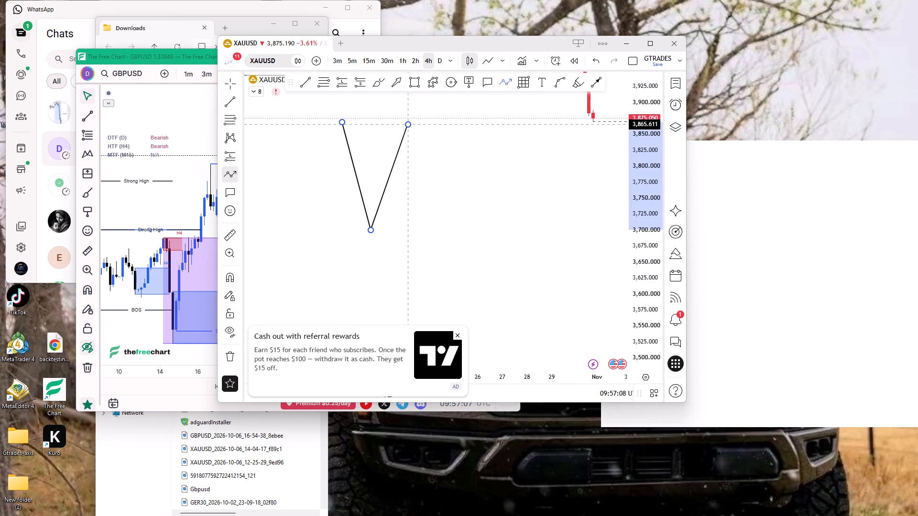
{"action": "double_click", "coordinate": [430, 277]}
Draw a zigzag arrow path from the first path's end, dipping to about 3,618, climbing in swings to about 3,797, and falling to about 3,601.
{"action": "left_click_drag", "start_coordinate": [491, 247], "coordinate": [464, 236]}
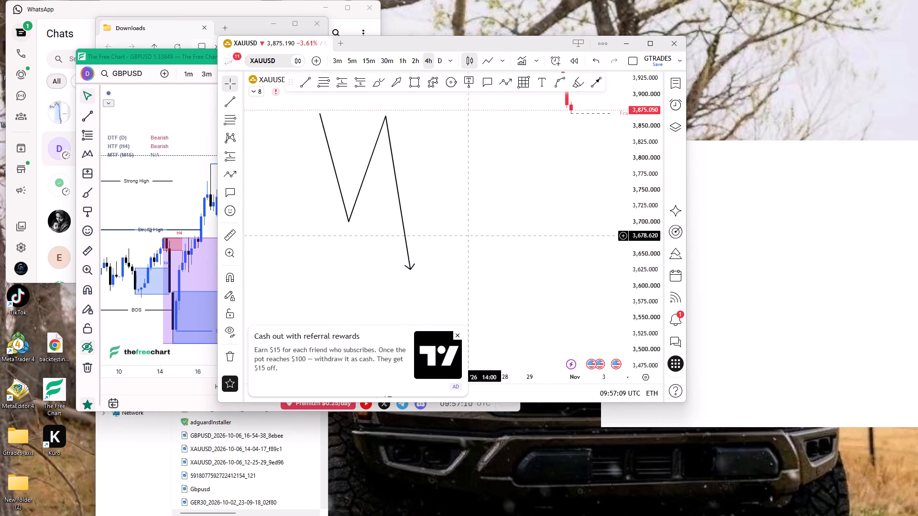
{"action": "left_click_drag", "start_coordinate": [464, 236], "coordinate": [444, 251]}
{"action": "left_click_drag", "start_coordinate": [452, 234], "coordinate": [479, 243]}
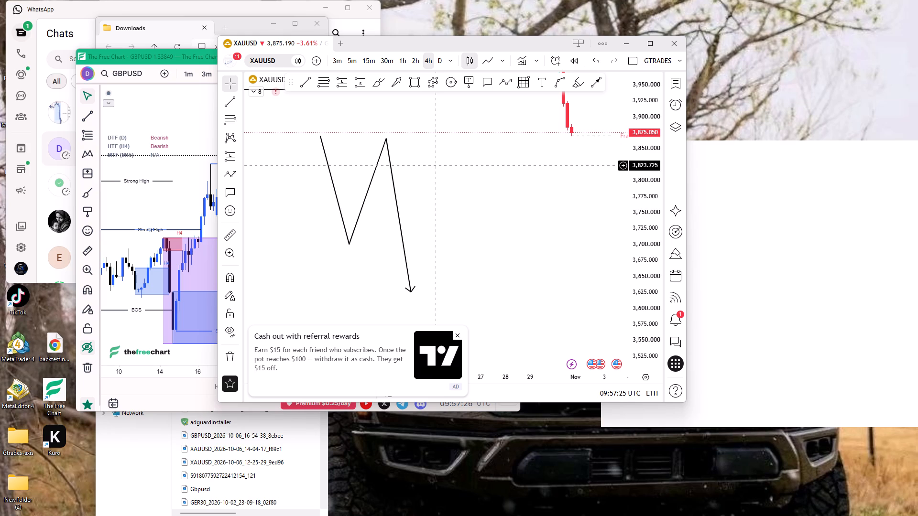
{"action": "left_click", "coordinate": [508, 85]}
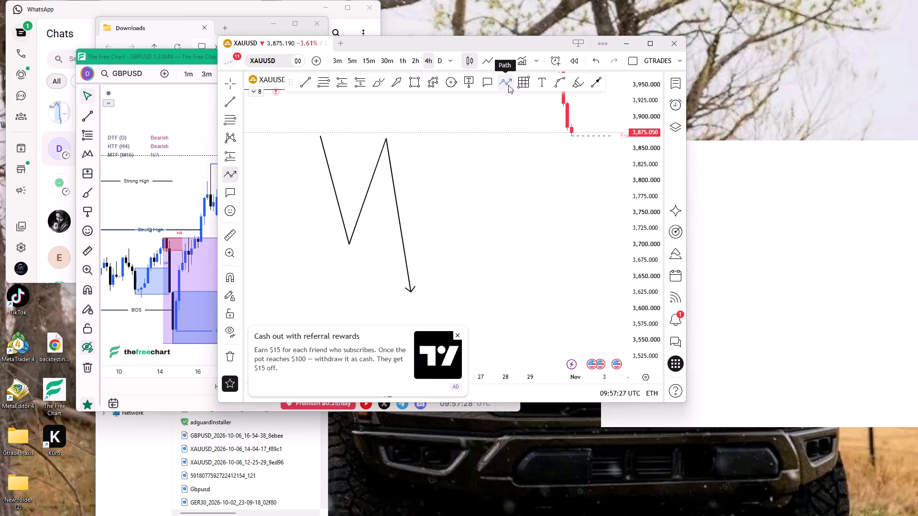
{"action": "left_click", "coordinate": [404, 274]}
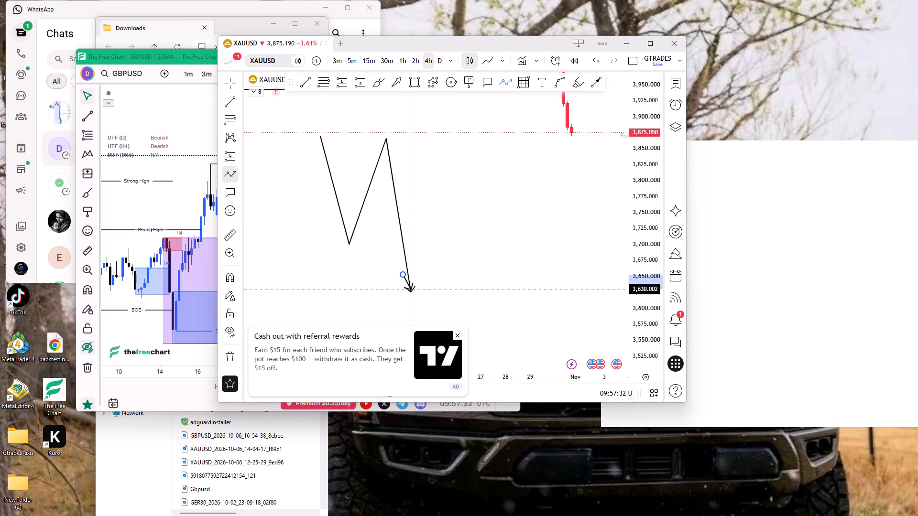
{"action": "left_click", "coordinate": [410, 292]}
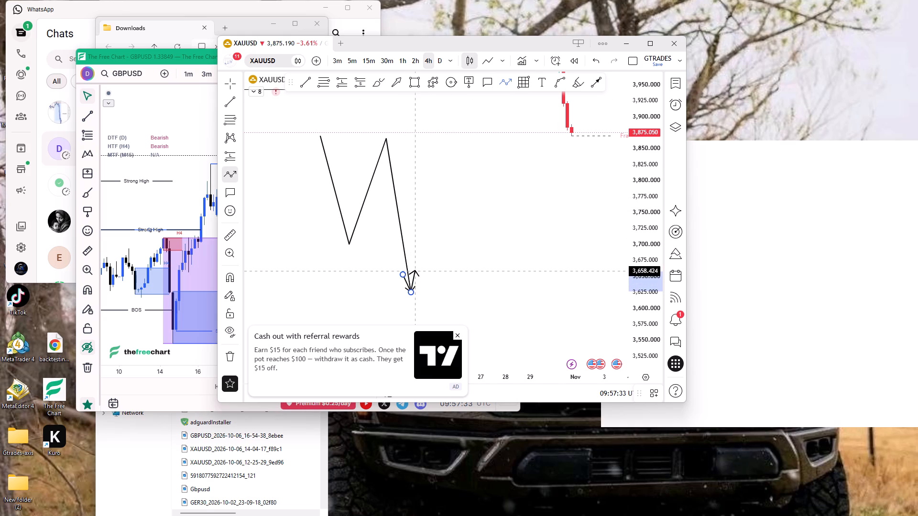
{"action": "left_click", "coordinate": [415, 270]}
{"action": "left_click", "coordinate": [421, 297]}
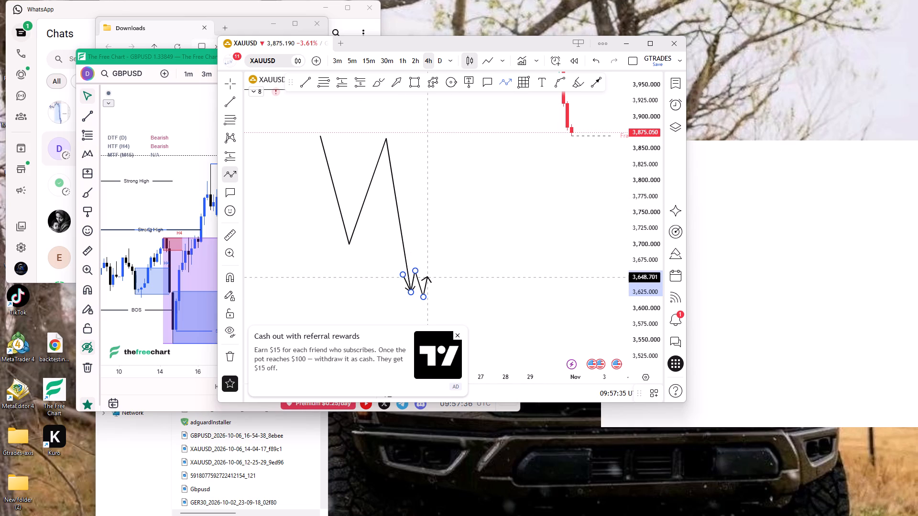
{"action": "left_click", "coordinate": [430, 263]}
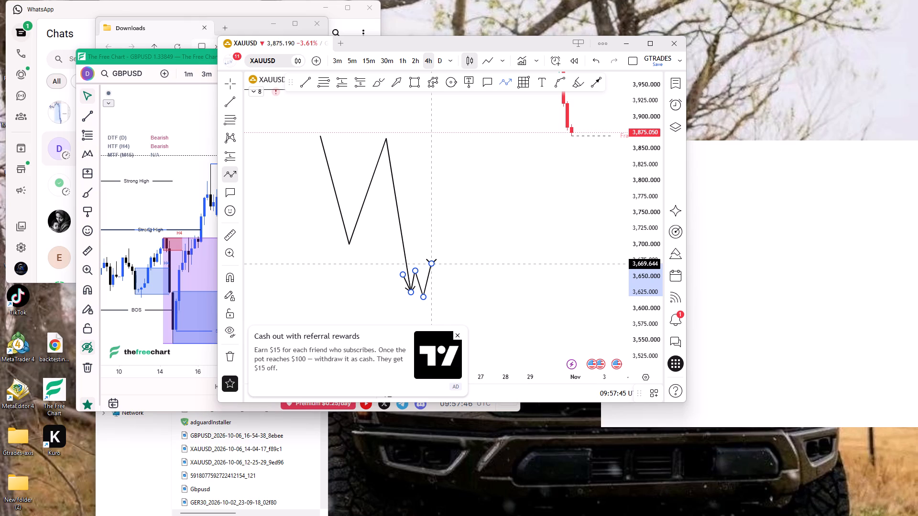
{"action": "left_click", "coordinate": [436, 275]}
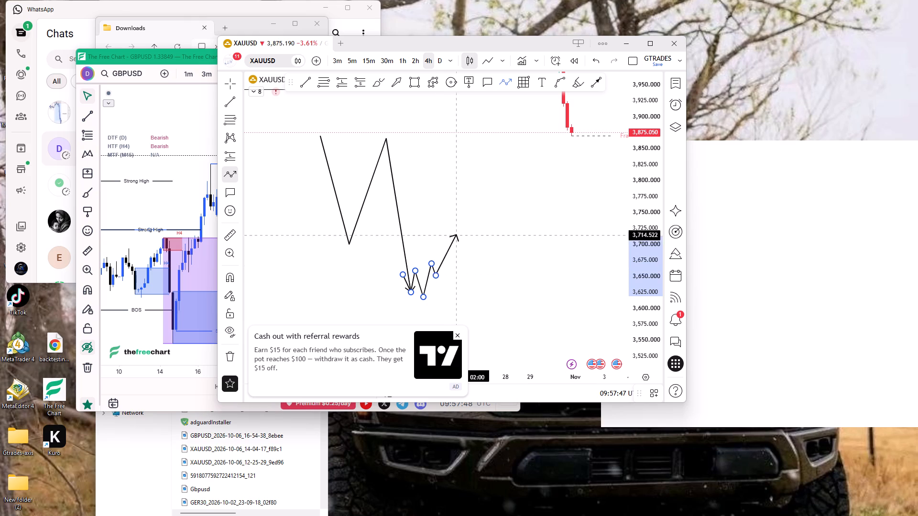
{"action": "left_click", "coordinate": [452, 230]}
{"action": "left_click", "coordinate": [460, 262]}
{"action": "left_click", "coordinate": [472, 203]}
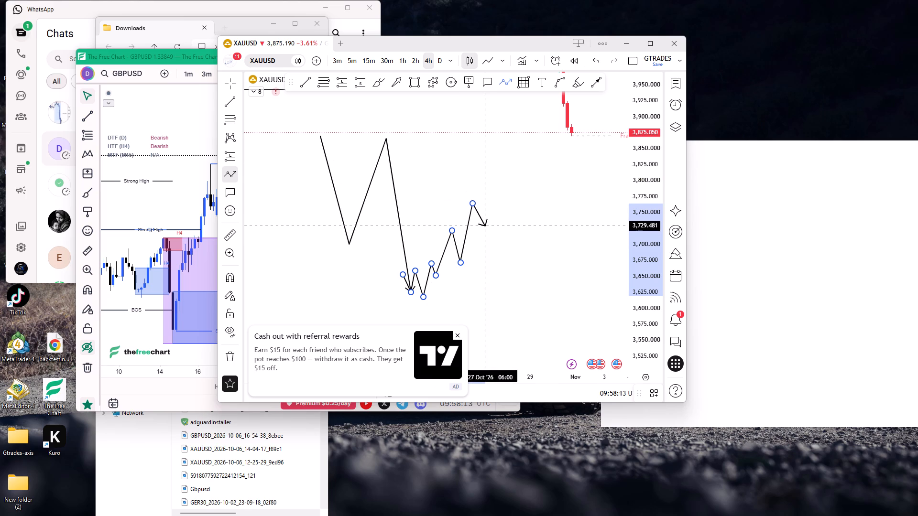
{"action": "left_click", "coordinate": [481, 226]}
{"action": "left_click", "coordinate": [492, 190]}
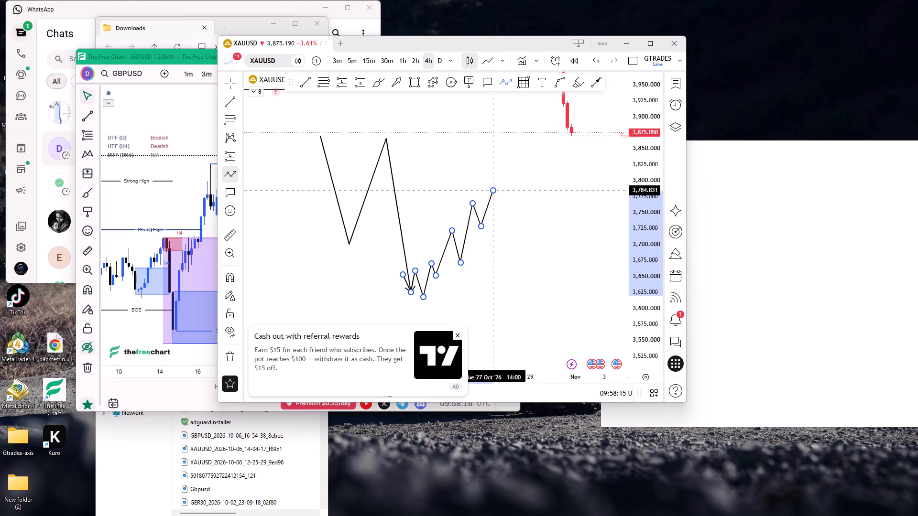
{"action": "left_click", "coordinate": [504, 217]}
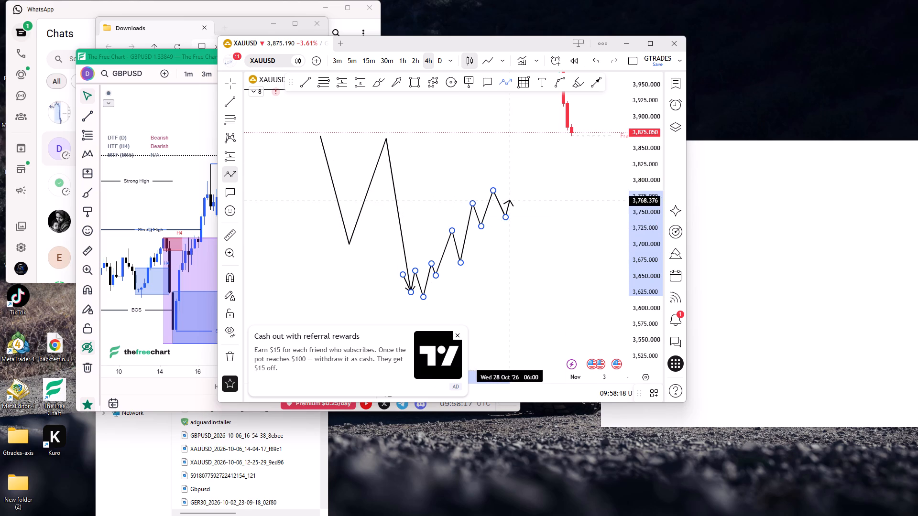
{"action": "left_click", "coordinate": [517, 182]}
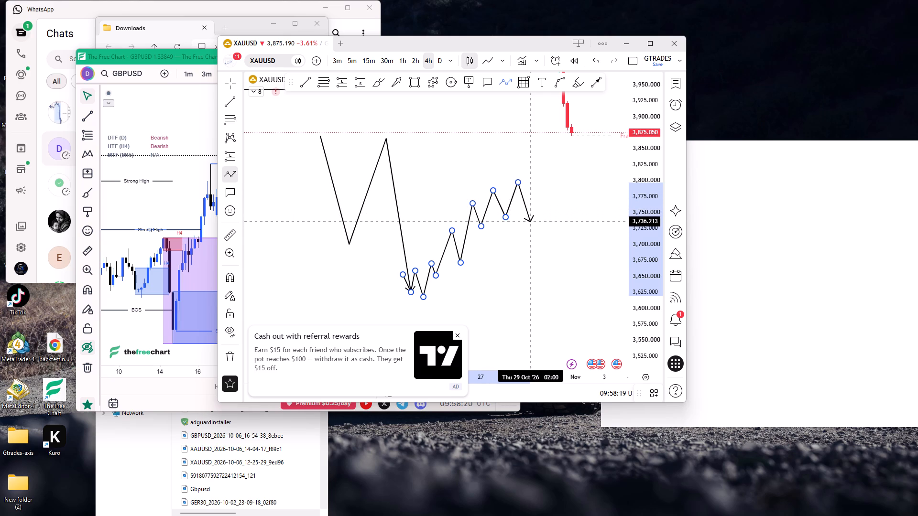
{"action": "left_click", "coordinate": [529, 224]}
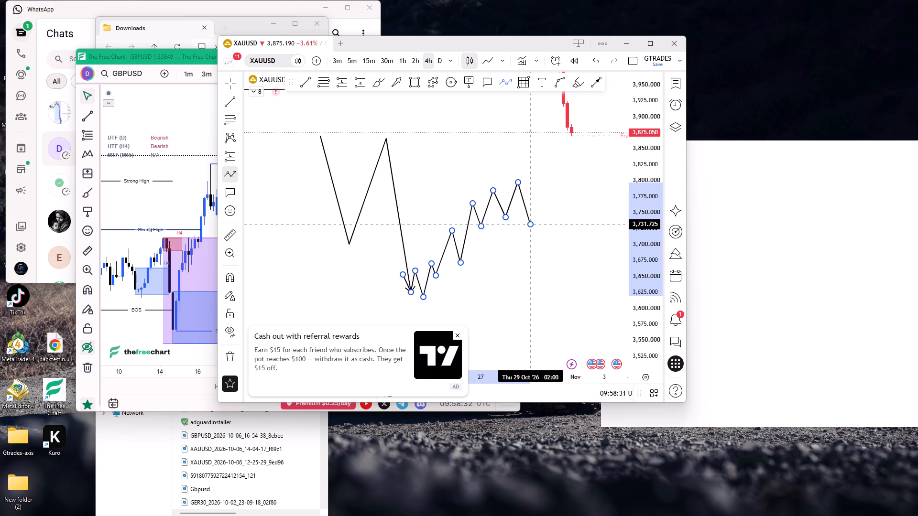
{"action": "left_click", "coordinate": [540, 188]}
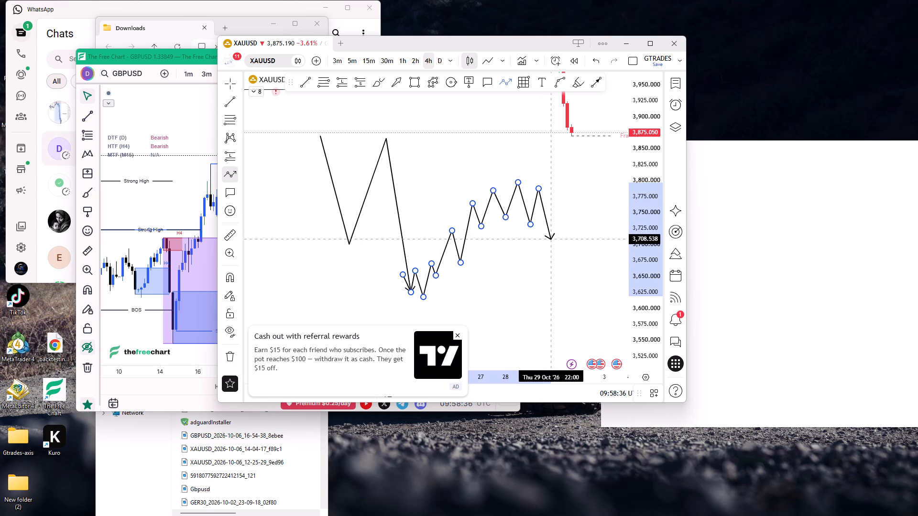
{"action": "left_click", "coordinate": [552, 239]}
{"action": "left_click", "coordinate": [564, 220]}
{"action": "double_click", "coordinate": [592, 308]}
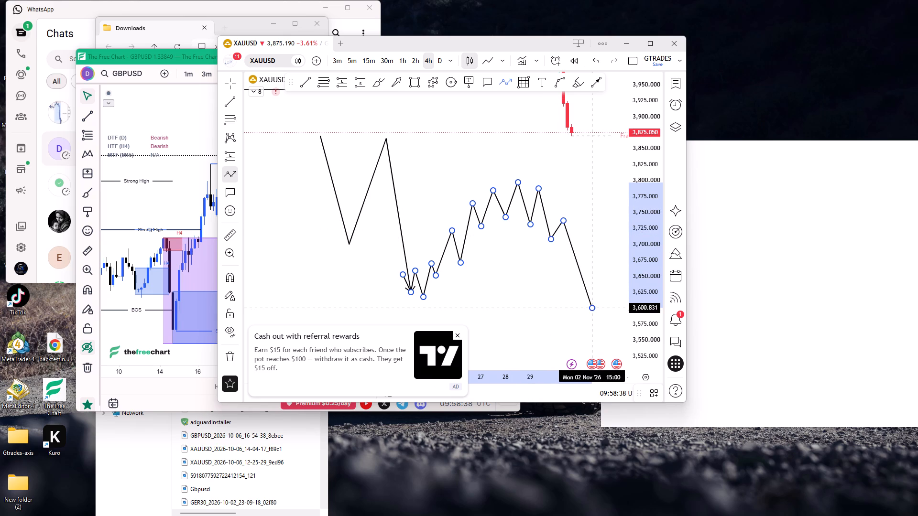
{"action": "left_click", "coordinate": [543, 294]}
Change the line colour of the zigzag arrow path to red.
{"action": "left_click_drag", "start_coordinate": [510, 293], "coordinate": [483, 291]}
{"action": "left_click", "coordinate": [432, 236]}
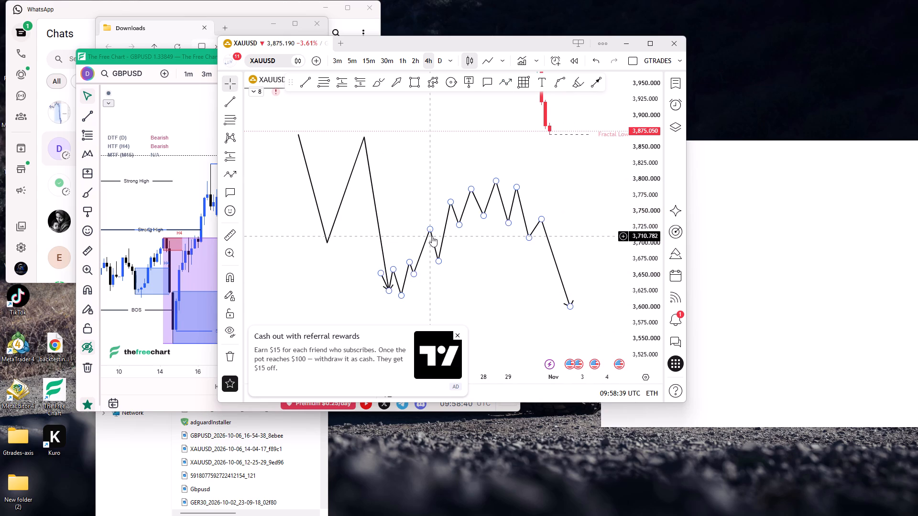
{"action": "left_click", "coordinate": [554, 394]}
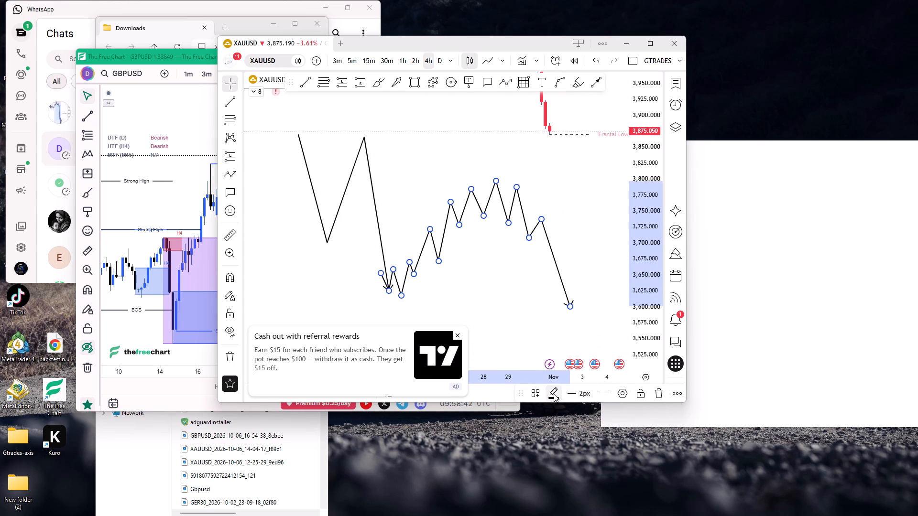
{"action": "left_click", "coordinate": [555, 272]}
{"action": "left_click", "coordinate": [571, 196]}
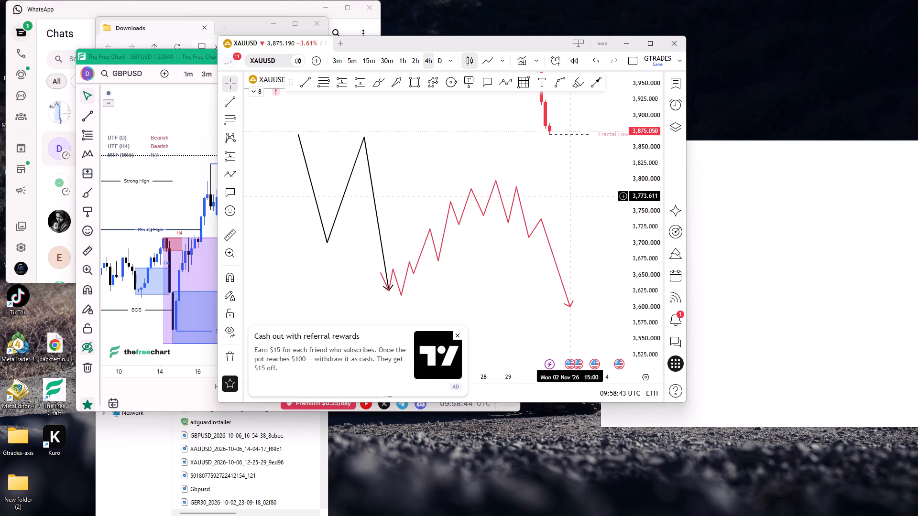
Dismiss the referral rewards advertisement covering the chart.
{"action": "left_click", "coordinate": [457, 338]}
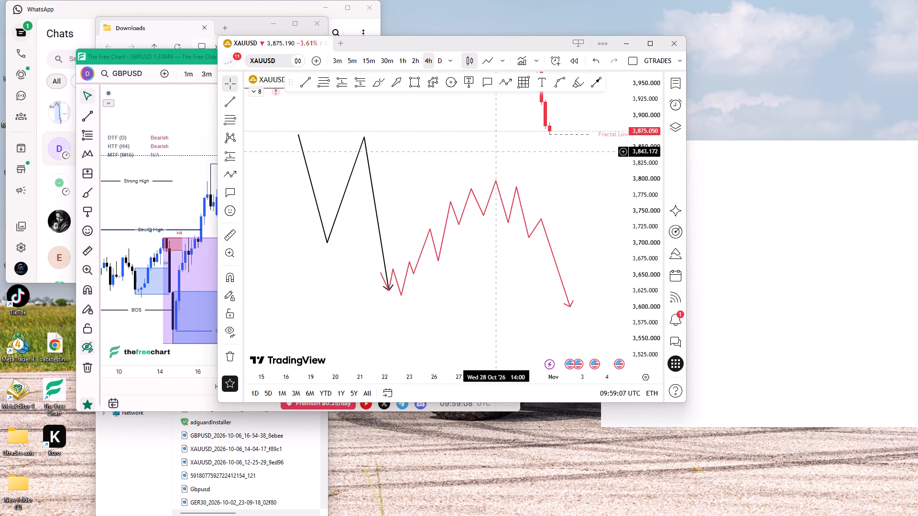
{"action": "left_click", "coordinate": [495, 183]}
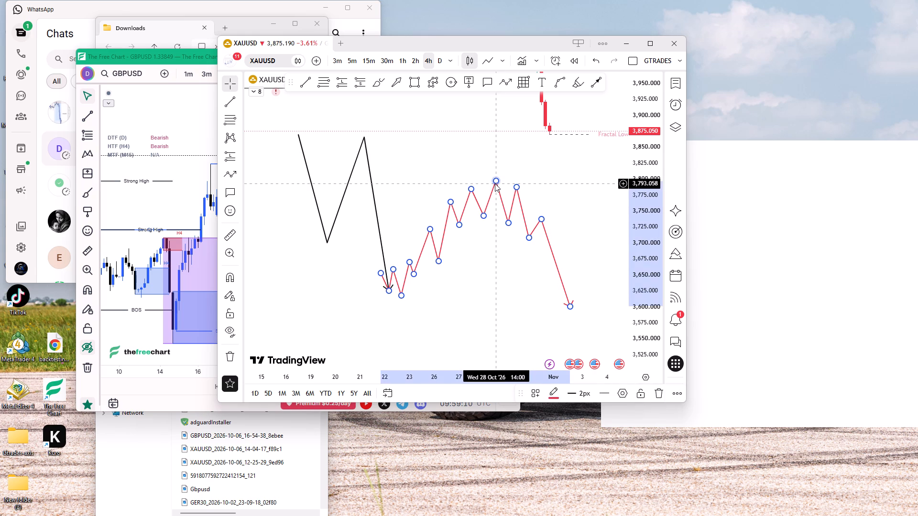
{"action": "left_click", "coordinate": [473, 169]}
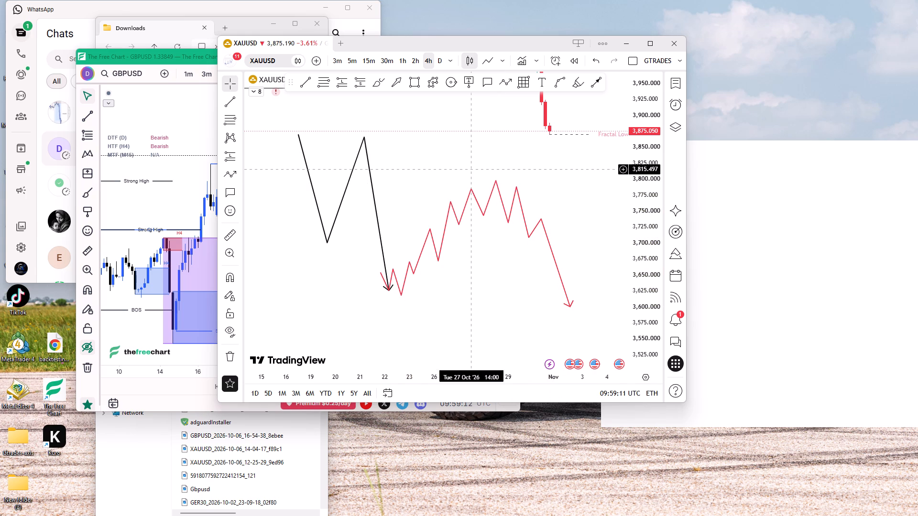
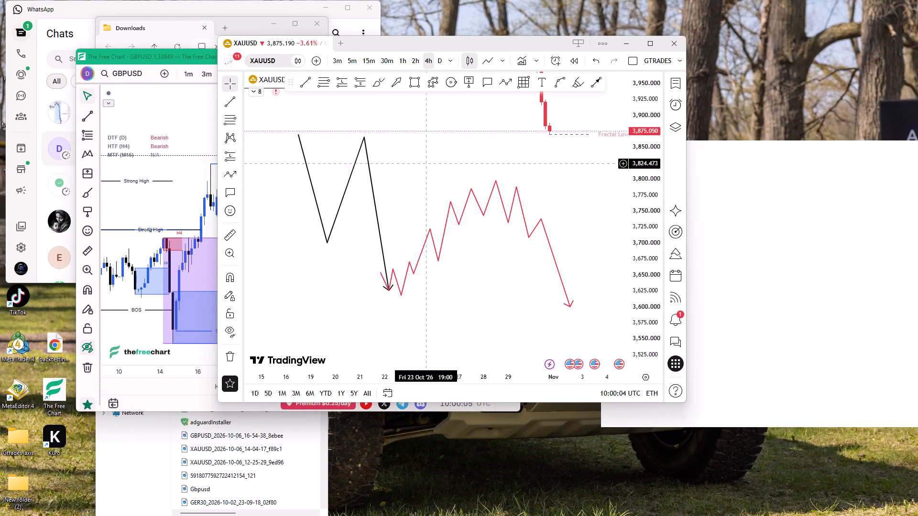
Delete the black three-leg arrow path and the red zigzag arrow path from the empty space below price.
{"action": "left_click_drag", "start_coordinate": [447, 155], "coordinate": [417, 191]}
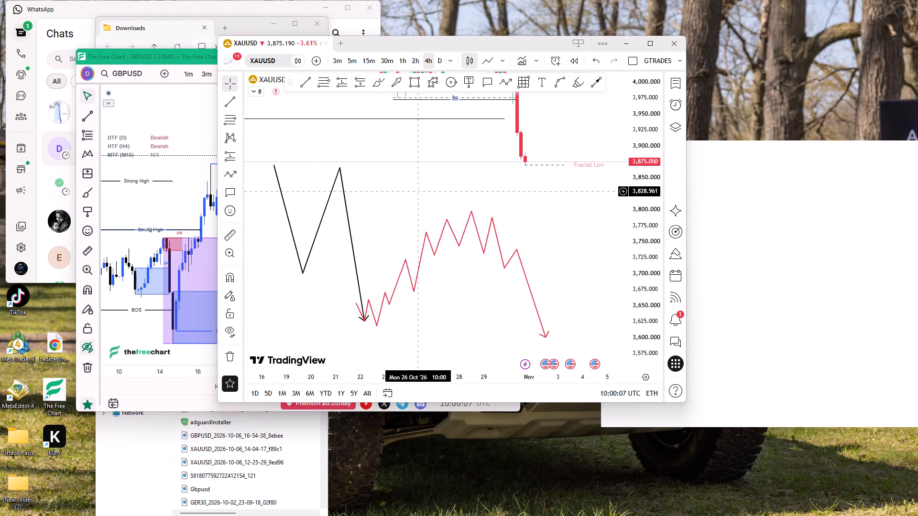
{"action": "left_click_drag", "start_coordinate": [417, 191], "coordinate": [414, 191]}
{"action": "left_click", "coordinate": [336, 172]}
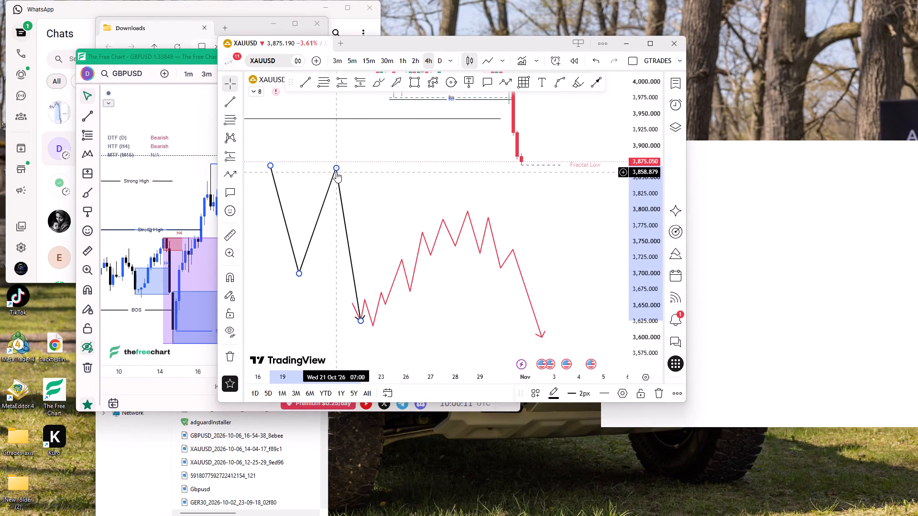
{"action": "key", "text": "Delete"}
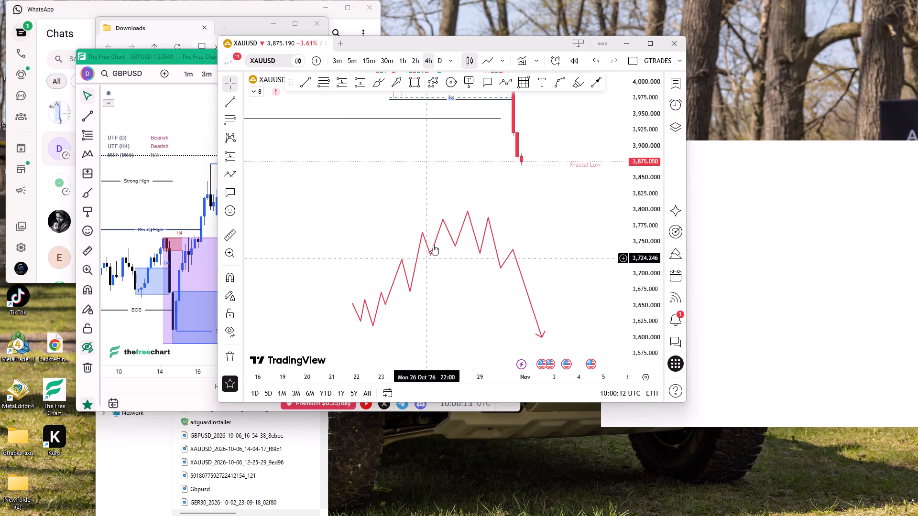
{"action": "left_click", "coordinate": [443, 226]}
{"action": "left_click", "coordinate": [443, 221]}
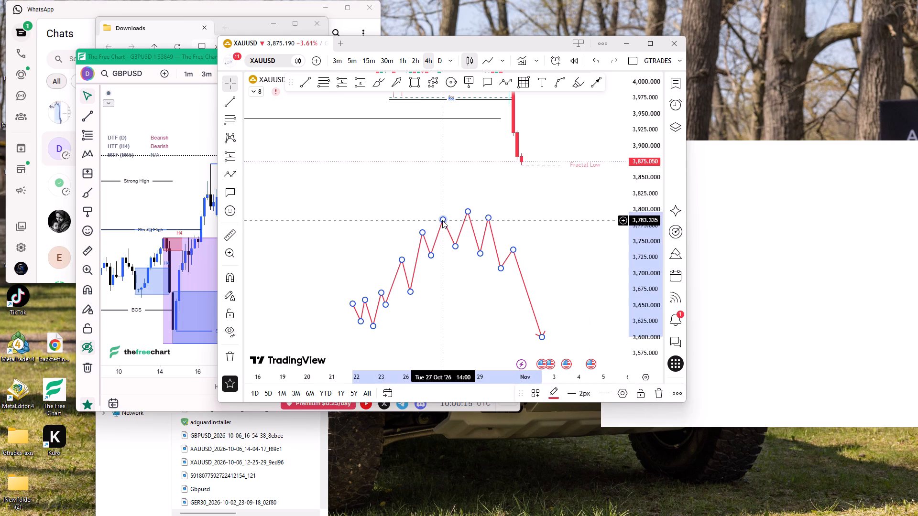
{"action": "key", "text": "Delete"}
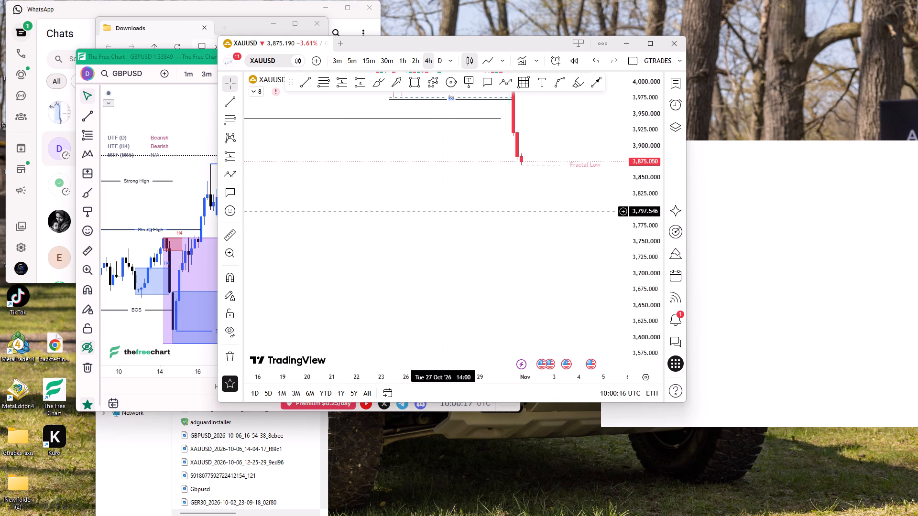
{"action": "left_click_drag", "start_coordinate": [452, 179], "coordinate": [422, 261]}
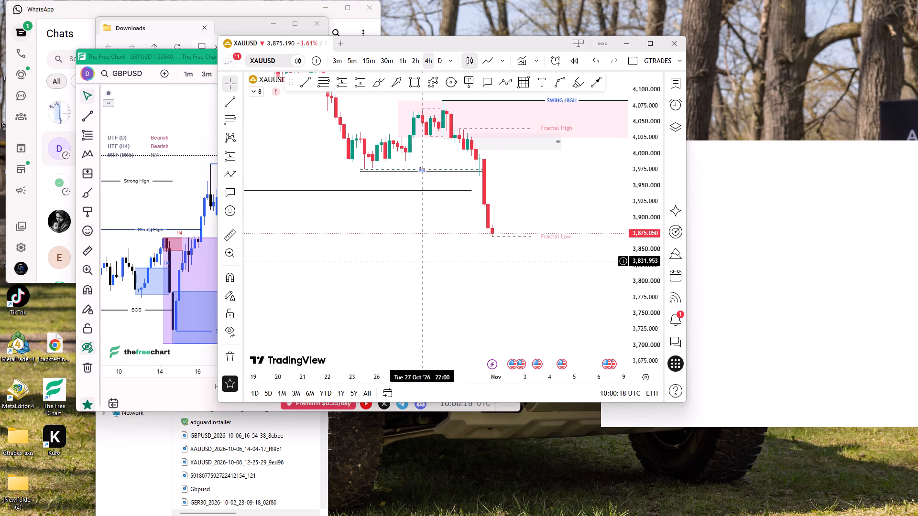
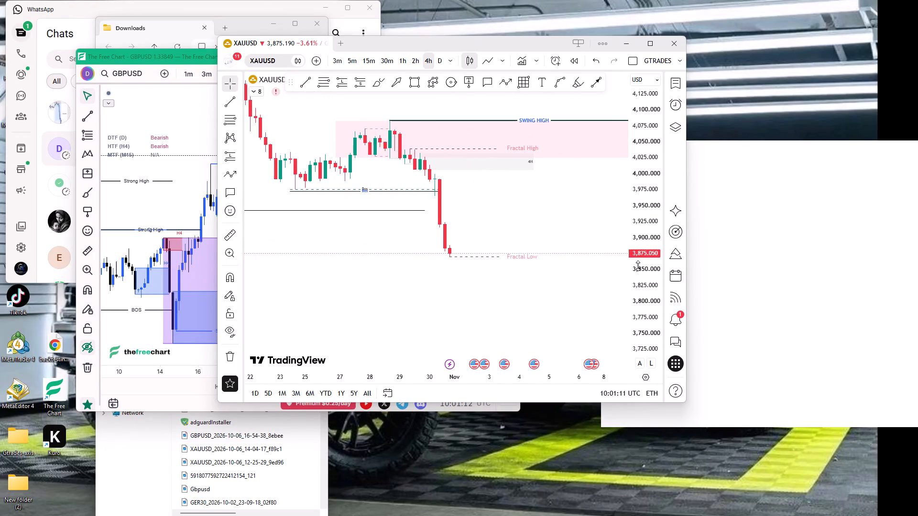
Switch the XAUUSD chart to the 15-minute timeframe and examine the structure of the 30 Oct sell-off below the grey zone.
{"action": "left_click", "coordinate": [375, 62]}
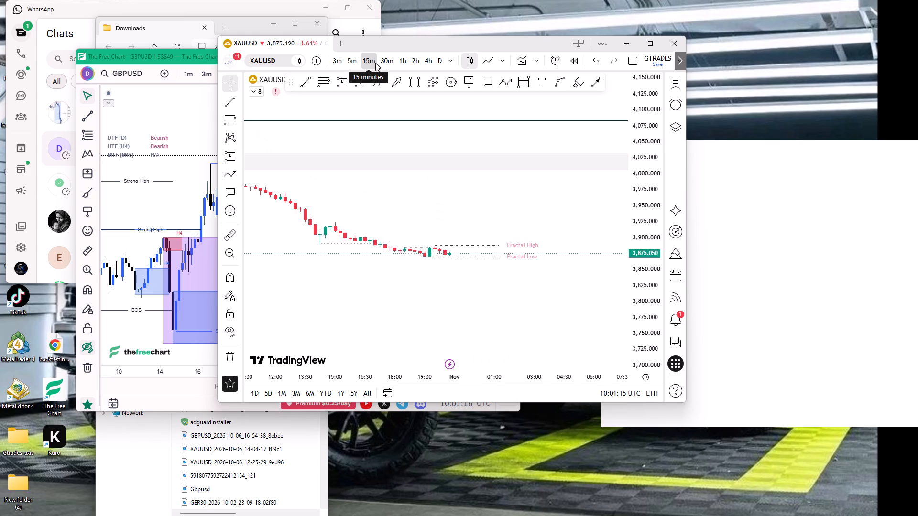
{"action": "scroll", "coordinate": [444, 194], "scroll_direction": "down", "scroll_amount": 14}
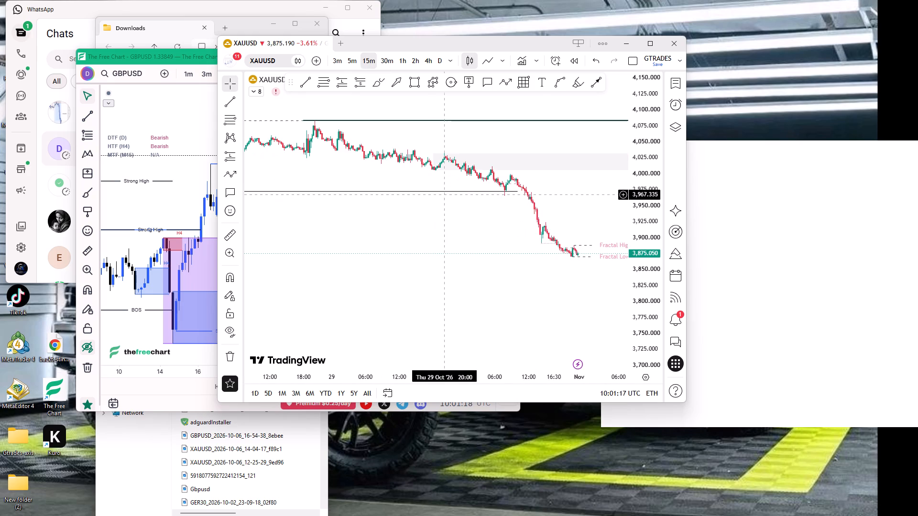
{"action": "left_click_drag", "start_coordinate": [624, 280], "coordinate": [623, 237]}
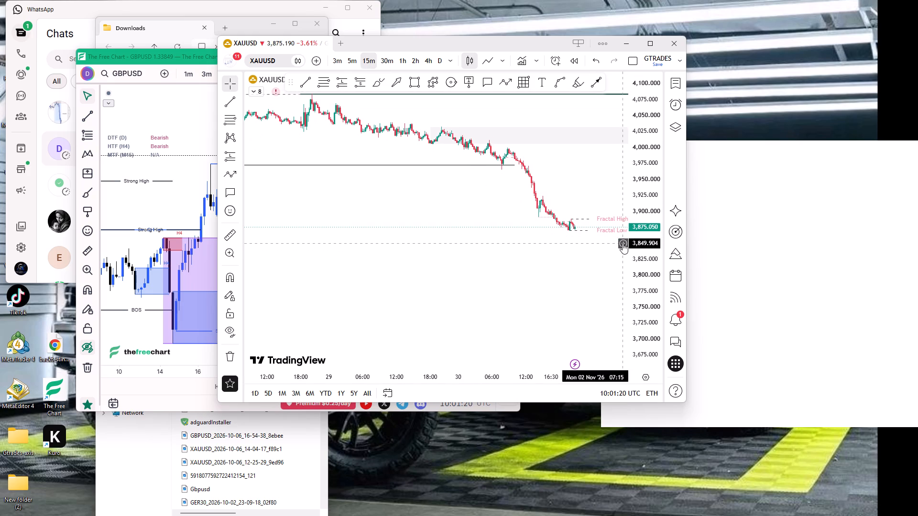
{"action": "left_click_drag", "start_coordinate": [640, 247], "coordinate": [607, 173]}
{"action": "scroll", "coordinate": [347, 218], "scroll_direction": "down", "scroll_amount": 6}
{"action": "left_click_drag", "start_coordinate": [500, 175], "coordinate": [453, 337]}
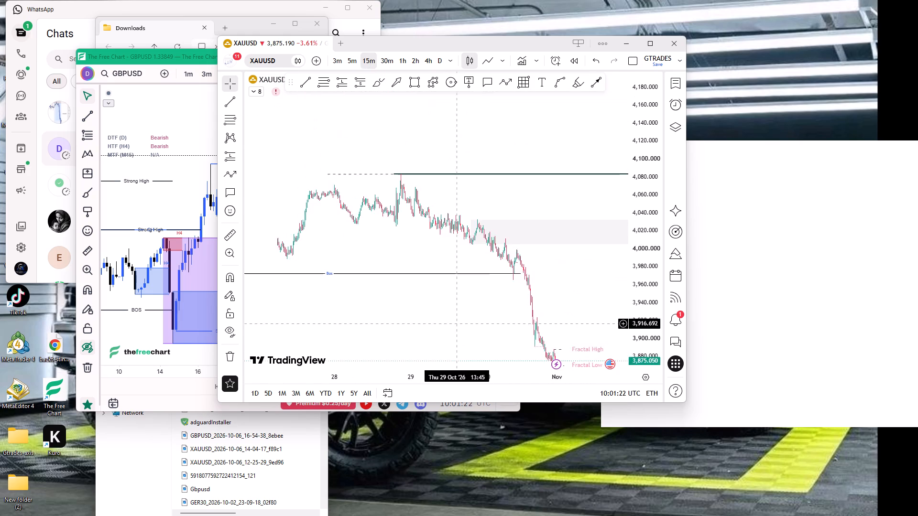
{"action": "scroll", "coordinate": [455, 330], "scroll_direction": "up", "scroll_amount": 6}
{"action": "left_click_drag", "start_coordinate": [388, 195], "coordinate": [425, 218]}
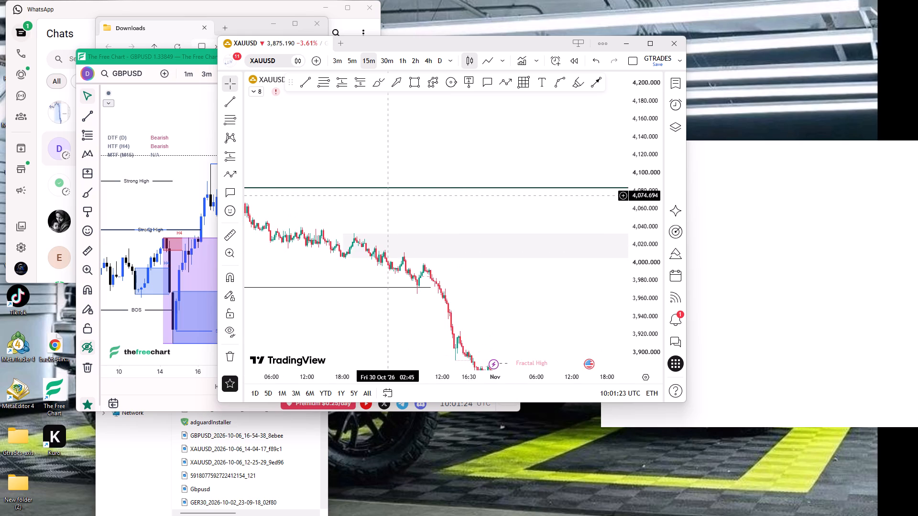
{"action": "left_click_drag", "start_coordinate": [425, 218], "coordinate": [519, 227]}
{"action": "scroll", "coordinate": [519, 227], "scroll_direction": "up", "scroll_amount": 5}
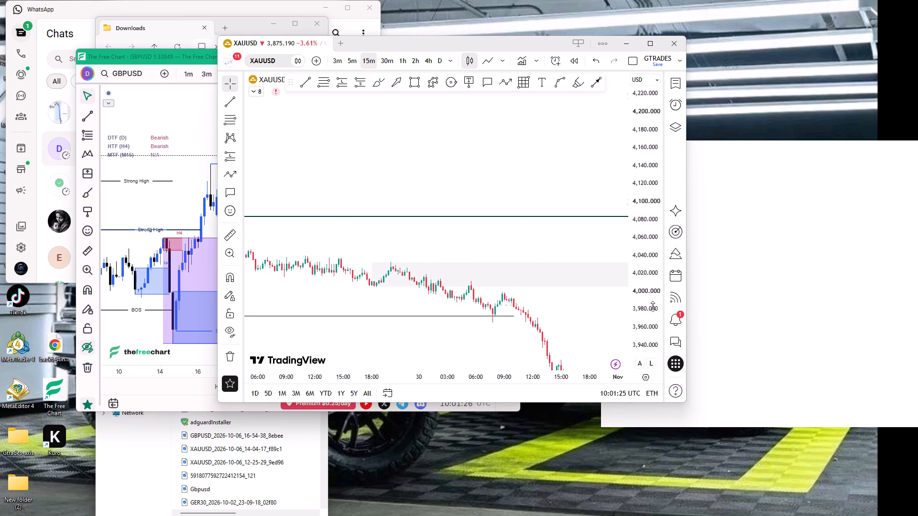
{"action": "left_click_drag", "start_coordinate": [653, 307], "coordinate": [622, 232]}
{"action": "left_click_drag", "start_coordinate": [490, 254], "coordinate": [434, 118]}
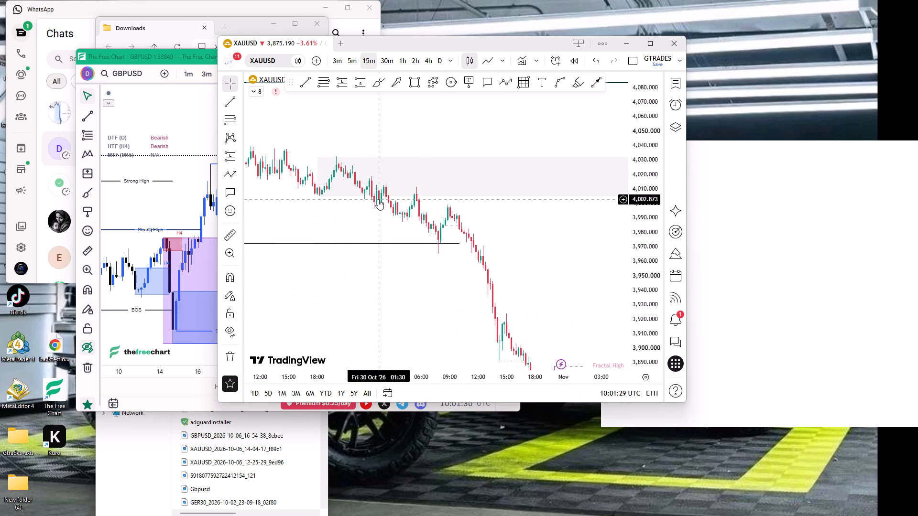
{"action": "scroll", "coordinate": [401, 214], "scroll_direction": "up", "scroll_amount": 4}
{"action": "left_click_drag", "start_coordinate": [434, 229], "coordinate": [437, 206]}
{"action": "left_click_drag", "start_coordinate": [645, 281], "coordinate": [625, 218]}
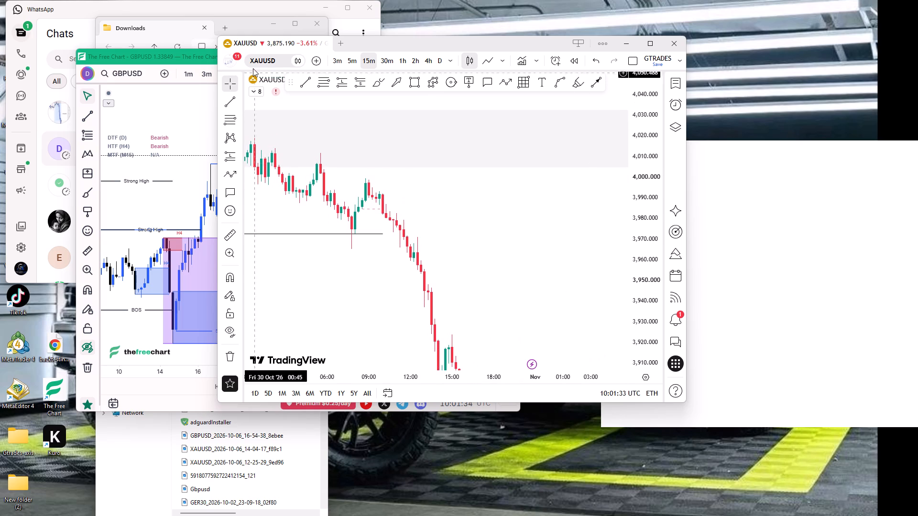
Draw a horizontal trendline at 3,965.080 from the 30 Oct 07:45 low across to the candles at 11:45.
{"action": "left_click", "coordinate": [315, 83]}
{"action": "left_click", "coordinate": [312, 82]}
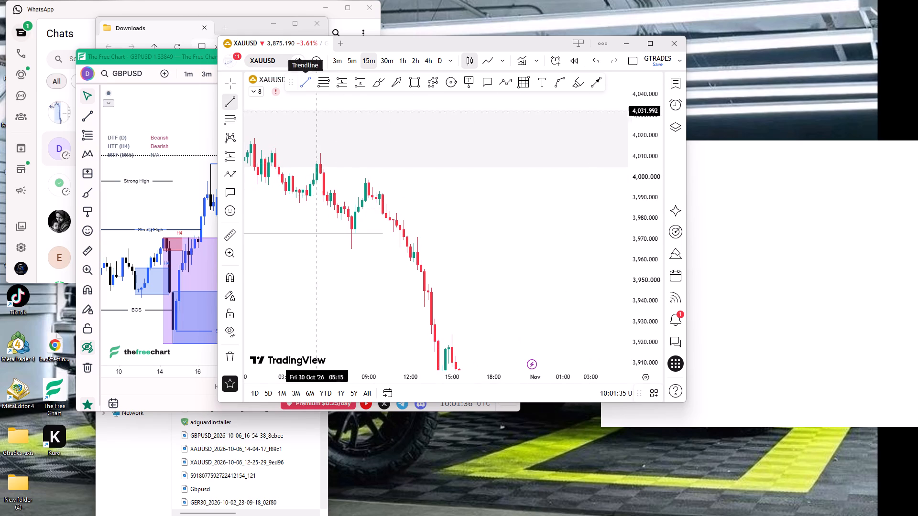
{"action": "left_click", "coordinate": [351, 258], "text": "ctrl"}
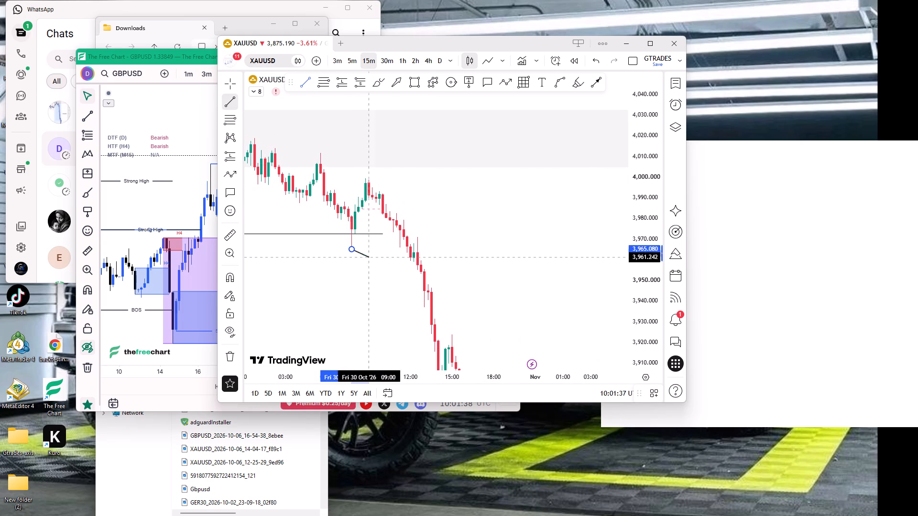
{"action": "left_click", "coordinate": [406, 268], "text": "shift"}
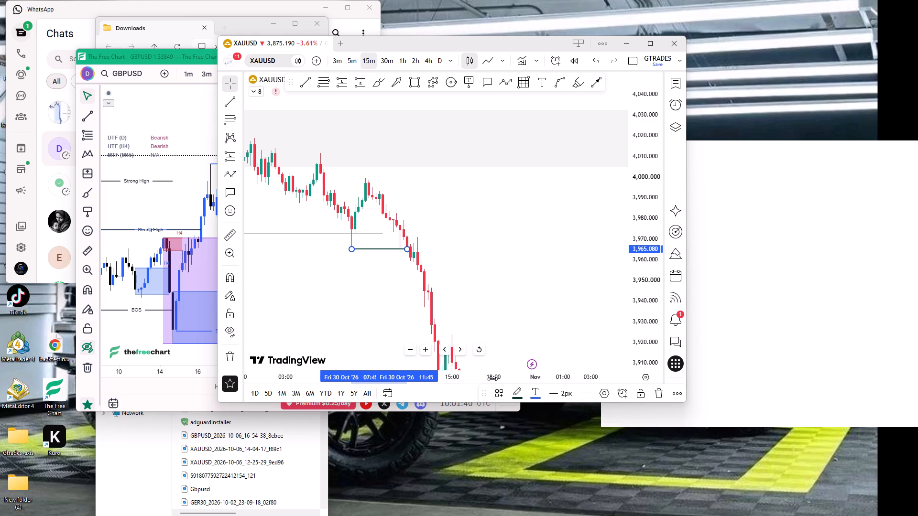
Apply the M15 Bos drawing template to the new trendline.
{"action": "left_click", "coordinate": [495, 398]}
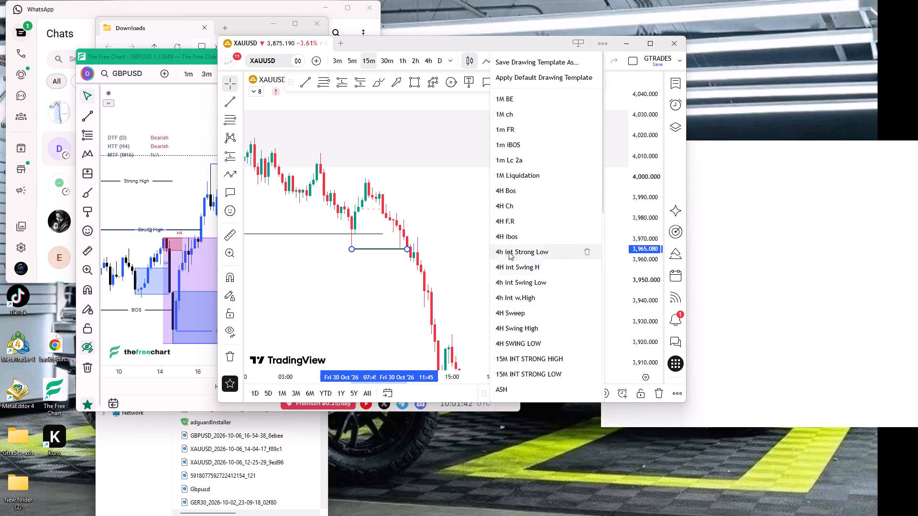
{"action": "scroll", "coordinate": [516, 186], "scroll_direction": "down", "scroll_amount": 4}
{"action": "scroll", "coordinate": [519, 340], "scroll_direction": "down", "scroll_amount": 2}
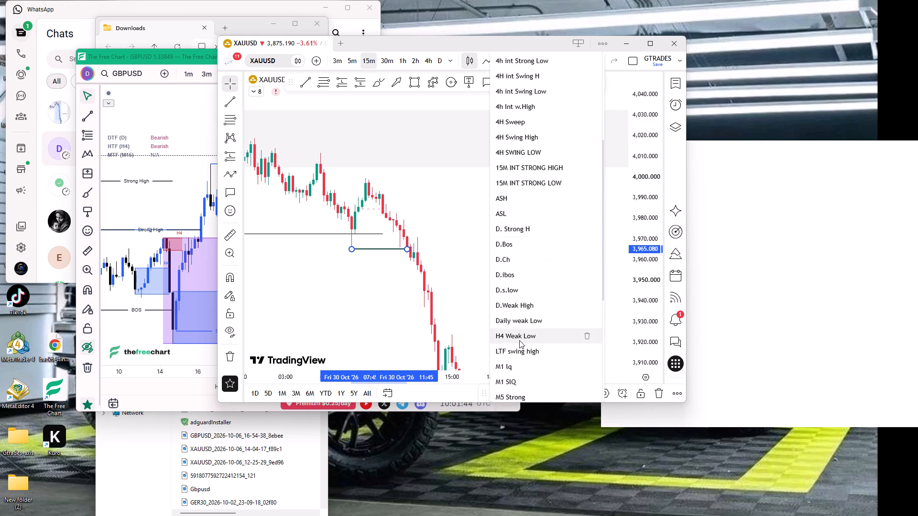
{"action": "scroll", "coordinate": [519, 340], "scroll_direction": "down", "scroll_amount": 2}
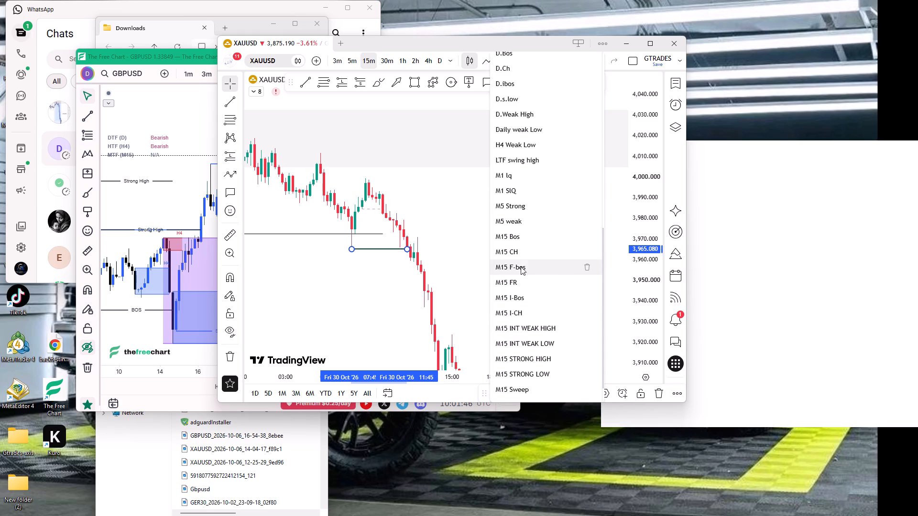
{"action": "left_click", "coordinate": [525, 239]}
Draw an arrow path from the 30 Oct 14:00 low near 3,889 up to about 3,924, ending at the 19:45 low near 3,869.
{"action": "scroll", "coordinate": [532, 271], "scroll_direction": "up", "scroll_amount": 2}
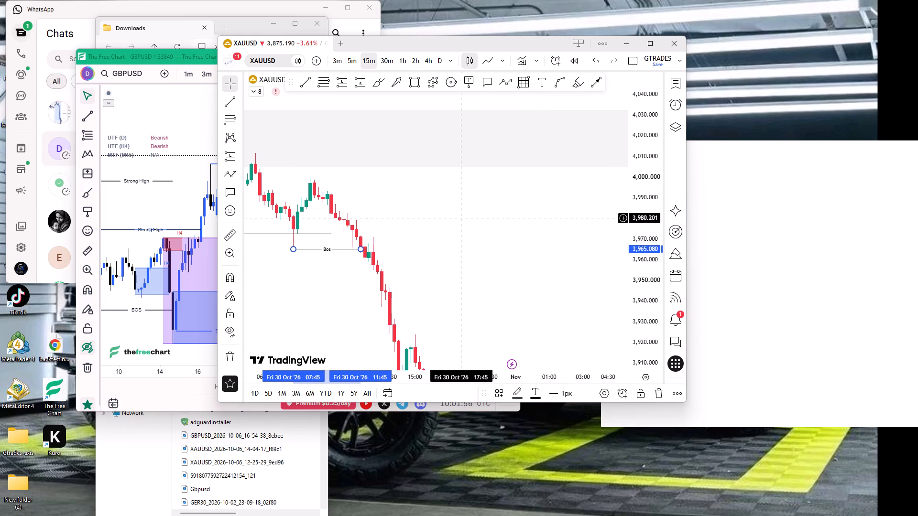
{"action": "left_click_drag", "start_coordinate": [644, 215], "coordinate": [623, 282]}
{"action": "scroll", "coordinate": [555, 268], "scroll_direction": "down", "scroll_amount": 5}
{"action": "left_click_drag", "start_coordinate": [550, 269], "coordinate": [452, 198]}
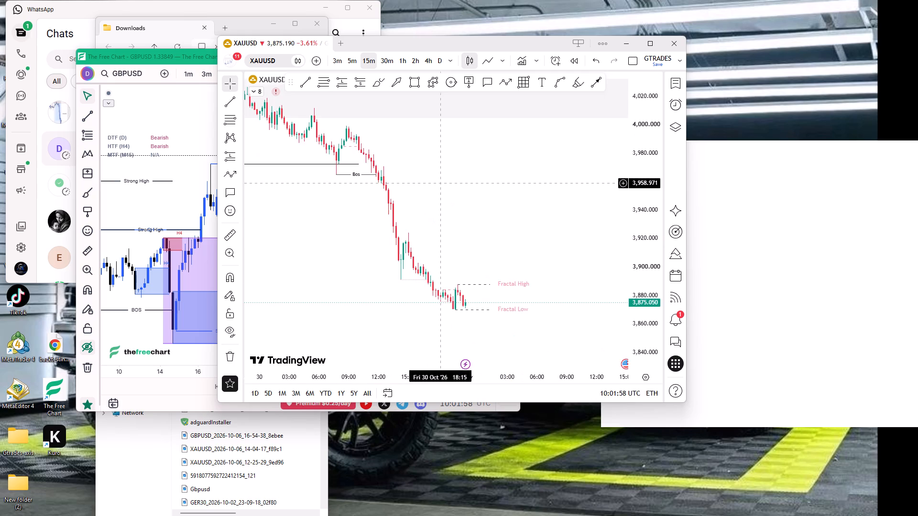
{"action": "scroll", "coordinate": [450, 184], "scroll_direction": "down", "scroll_amount": 3}
{"action": "left_click_drag", "start_coordinate": [502, 186], "coordinate": [404, 236]}
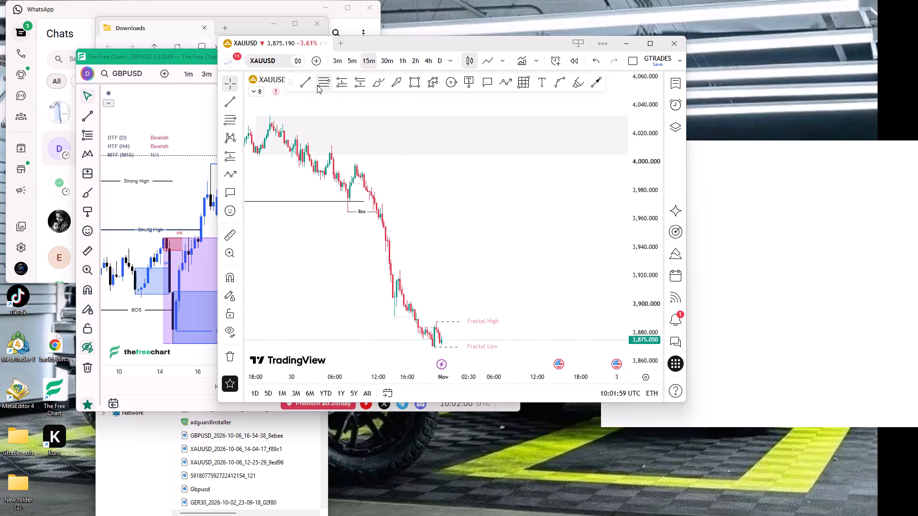
{"action": "left_click", "coordinate": [311, 83]}
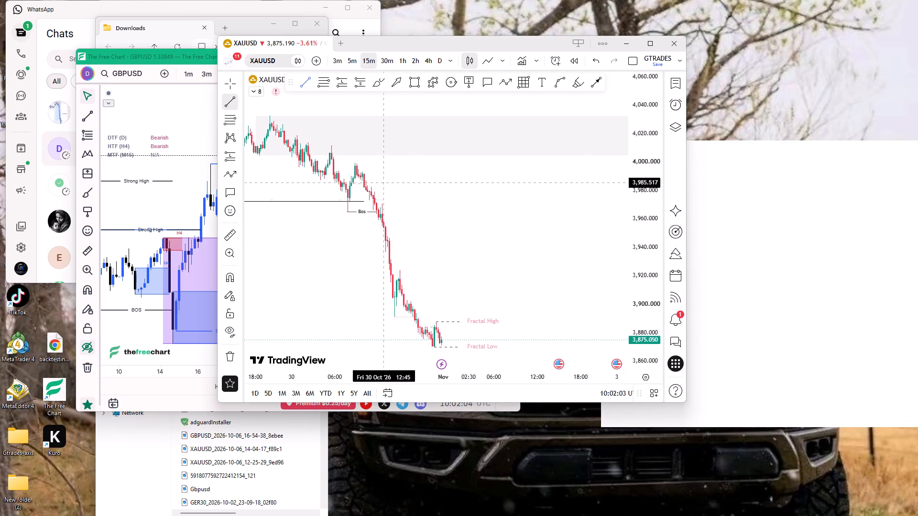
{"action": "right_click", "coordinate": [410, 205]}
{"action": "left_click_drag", "start_coordinate": [434, 237], "coordinate": [380, 156]}
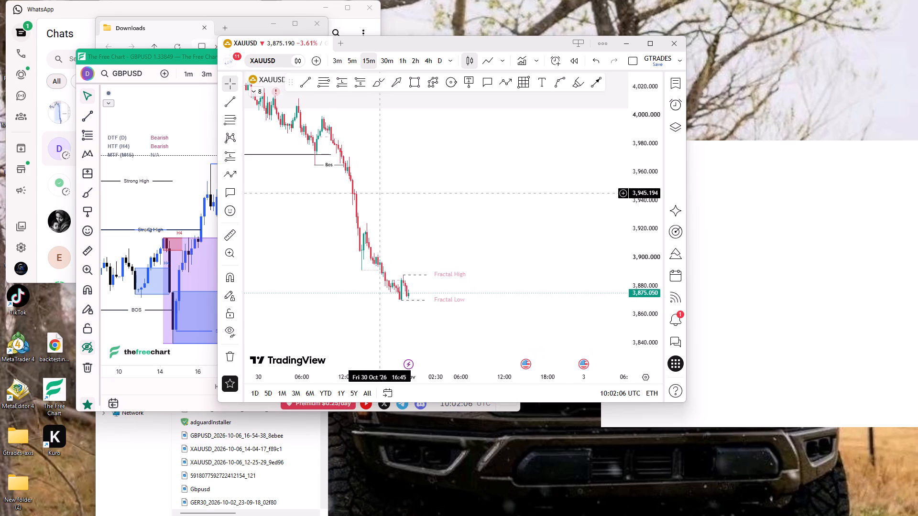
{"action": "scroll", "coordinate": [380, 195], "scroll_direction": "up", "scroll_amount": 5}
{"action": "left_click_drag", "start_coordinate": [365, 206], "coordinate": [355, 135]}
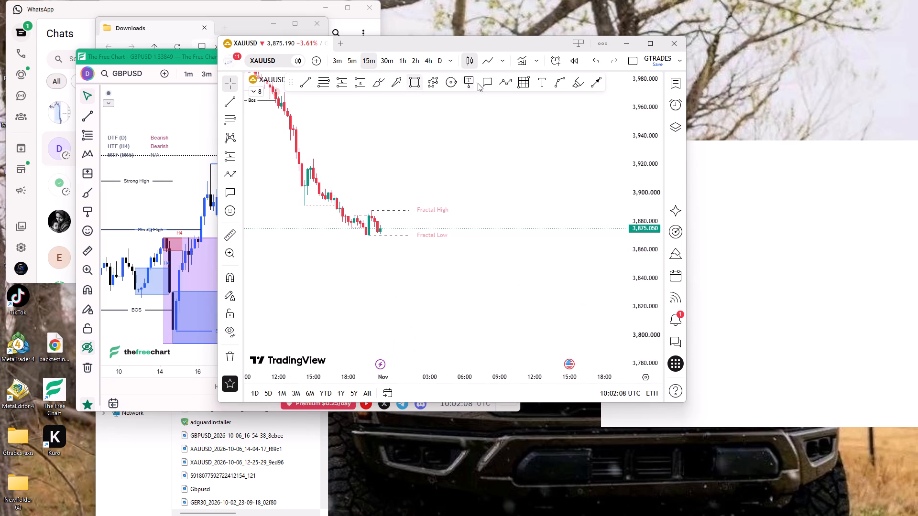
{"action": "left_click", "coordinate": [498, 88]}
{"action": "left_click", "coordinate": [301, 208]}
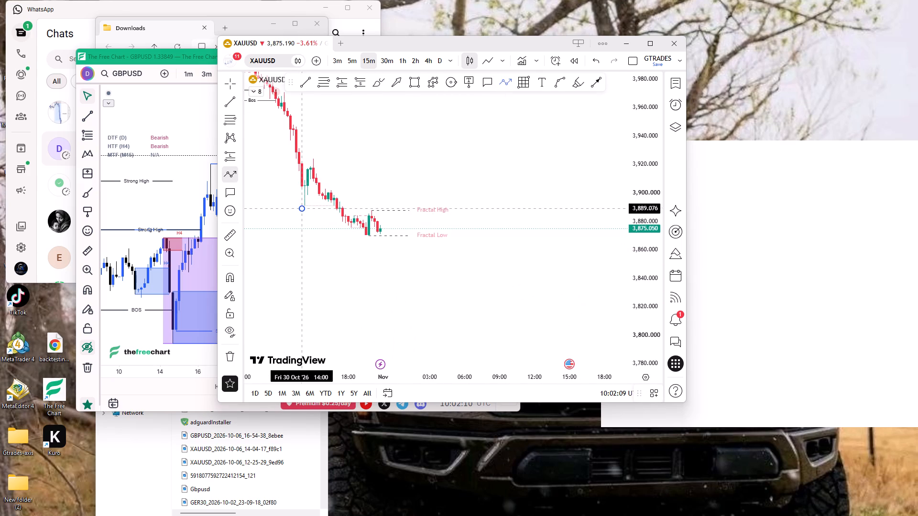
{"action": "left_click", "coordinate": [314, 159]}
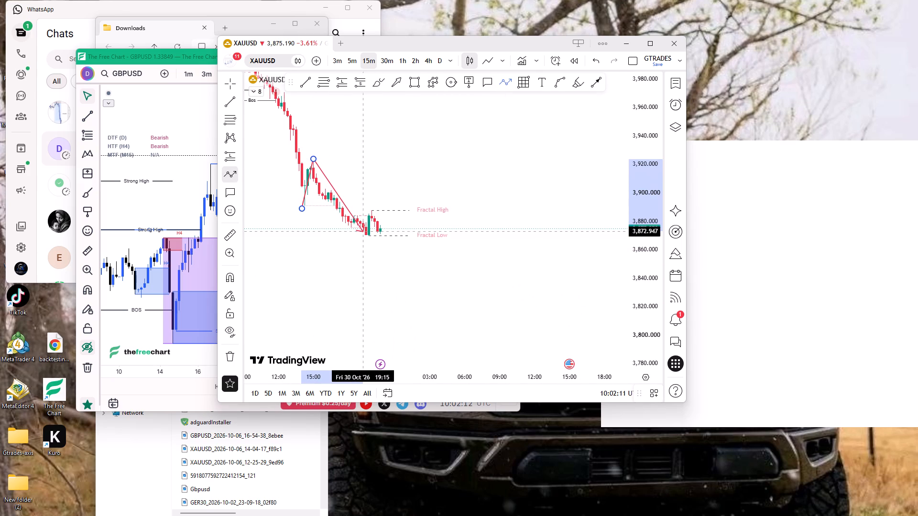
{"action": "left_click", "coordinate": [367, 237]}
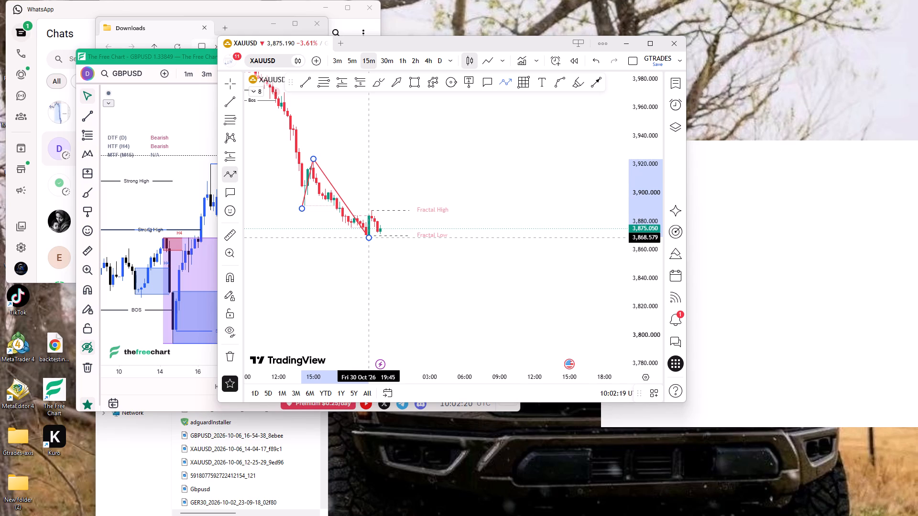
{"action": "right_click", "coordinate": [374, 188]}
{"action": "right_click", "coordinate": [374, 188]}
{"action": "left_click", "coordinate": [383, 161]}
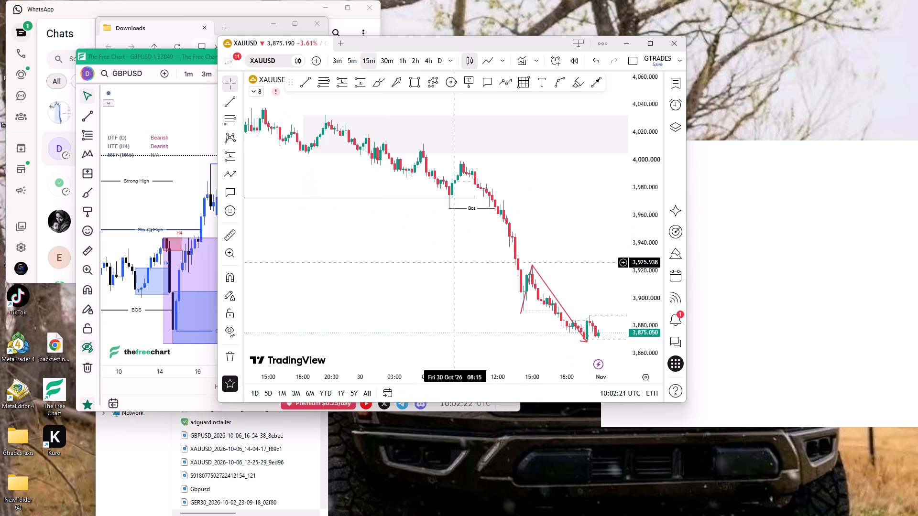
On the 1-hour timeframe, mark the 30 Oct 15:00 swing high near 3,924 with a short vertical brush stroke.
{"action": "left_click_drag", "start_coordinate": [434, 267], "coordinate": [297, 230]}
{"action": "left_click", "coordinate": [406, 60]}
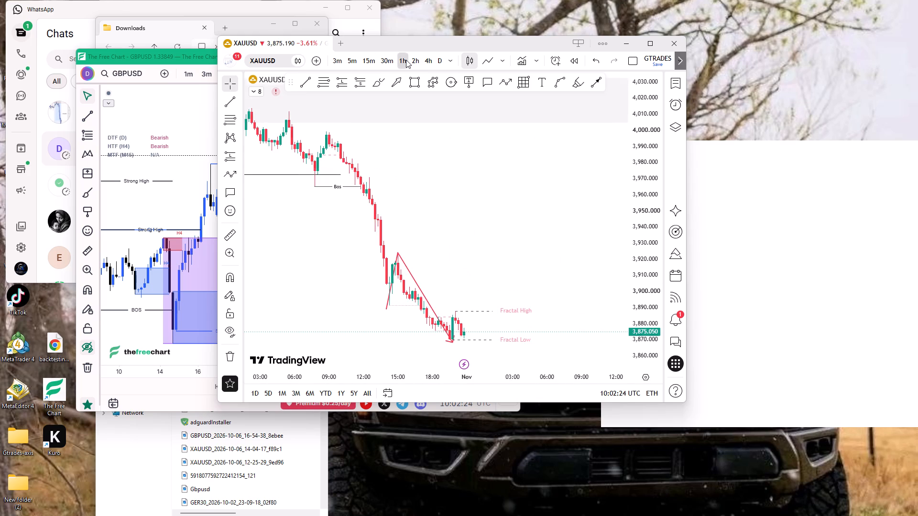
{"action": "scroll", "coordinate": [469, 230], "scroll_direction": "up", "scroll_amount": 8}
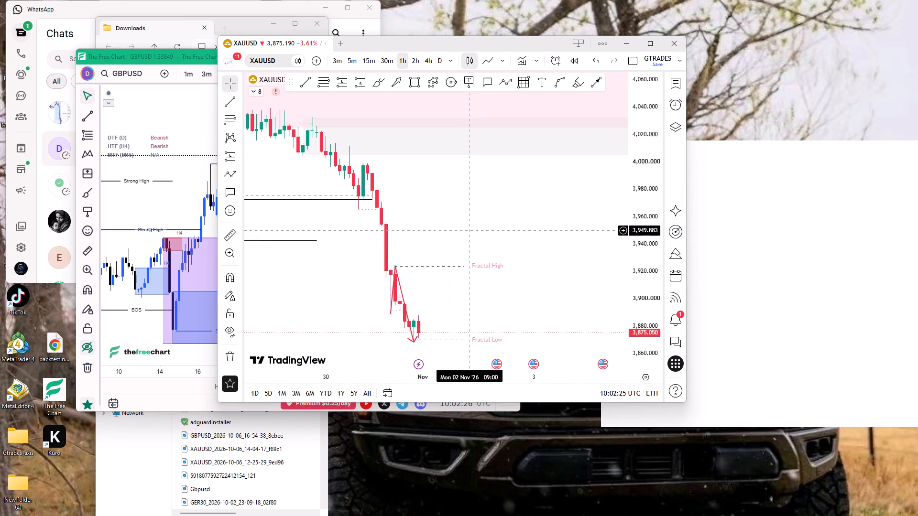
{"action": "scroll", "coordinate": [469, 230], "scroll_direction": "up", "scroll_amount": 2}
{"action": "scroll", "coordinate": [431, 243], "scroll_direction": "up", "scroll_amount": 3, "text": "ctrl"}
{"action": "left_click_drag", "start_coordinate": [394, 214], "coordinate": [495, 201]}
{"action": "scroll", "coordinate": [474, 208], "scroll_direction": "up", "scroll_amount": 5, "text": "ctrl"}
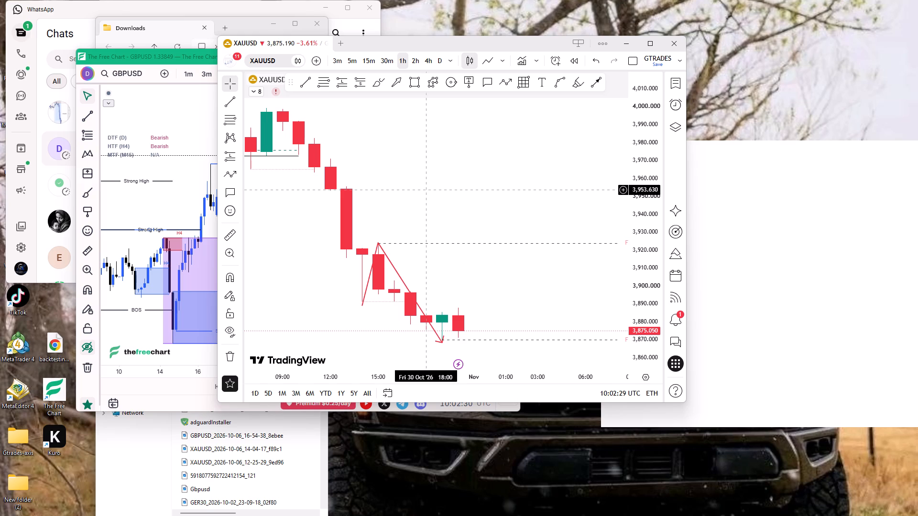
{"action": "left_click", "coordinate": [371, 80]}
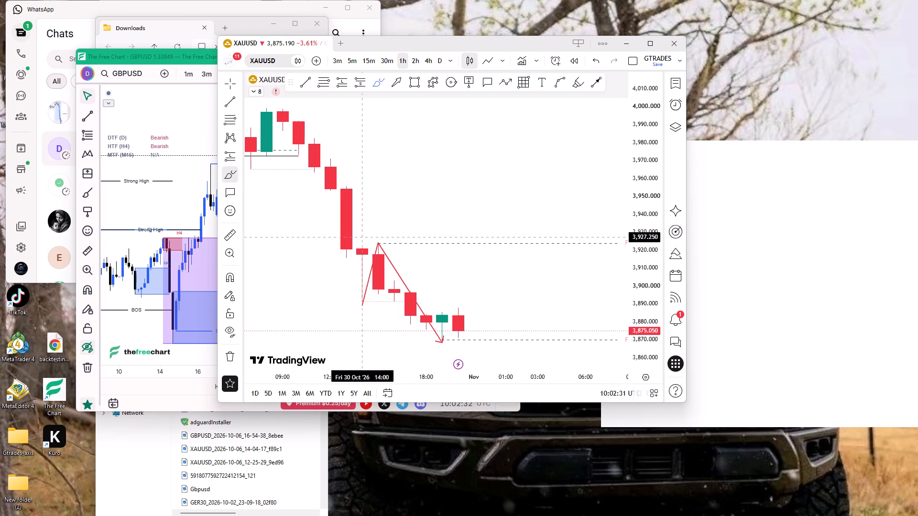
{"action": "left_click_drag", "start_coordinate": [378, 238], "coordinate": [376, 243]}
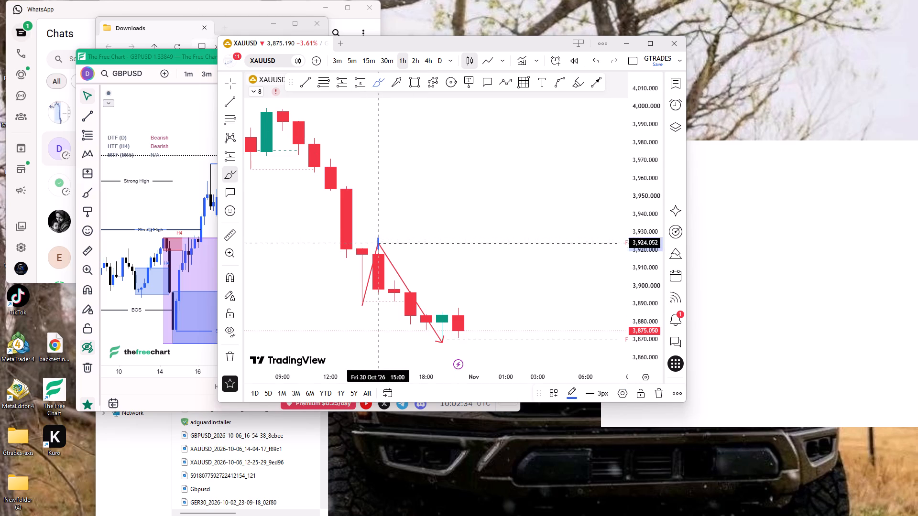
{"action": "left_click_drag", "start_coordinate": [376, 243], "coordinate": [378, 243]}
Back on the 15-minute timeframe, brush a horizontal line at about 3,924 from the 15:00 swing high to just past 20:45.
{"action": "left_click", "coordinate": [371, 64]}
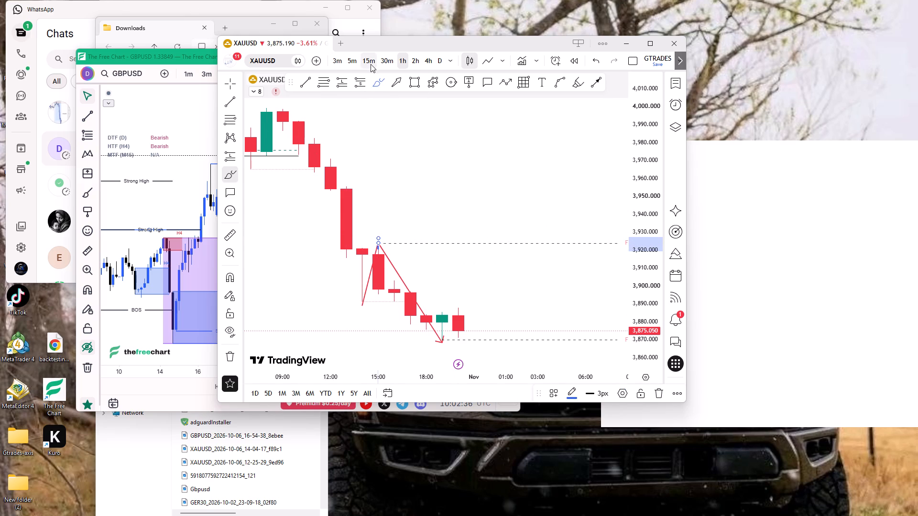
{"action": "scroll", "coordinate": [399, 217], "scroll_direction": "down", "scroll_amount": 6}
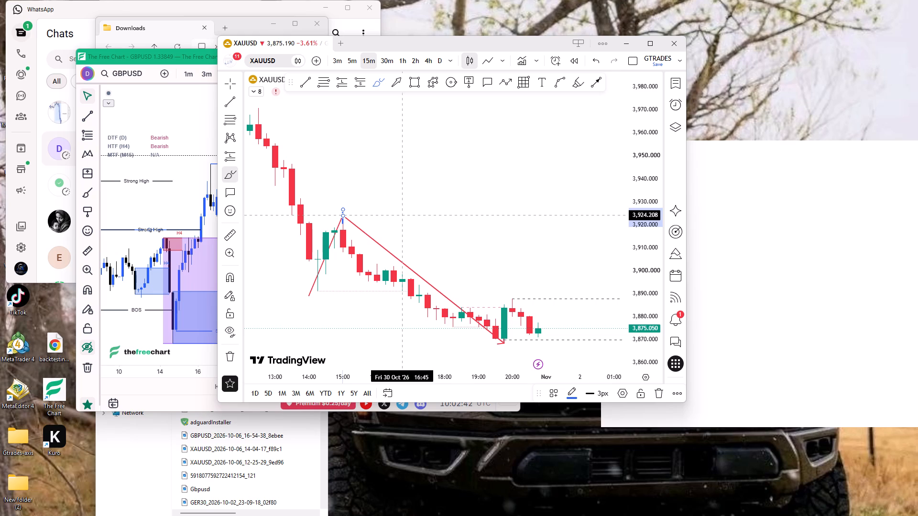
{"action": "left_click_drag", "start_coordinate": [439, 228], "coordinate": [386, 213]}
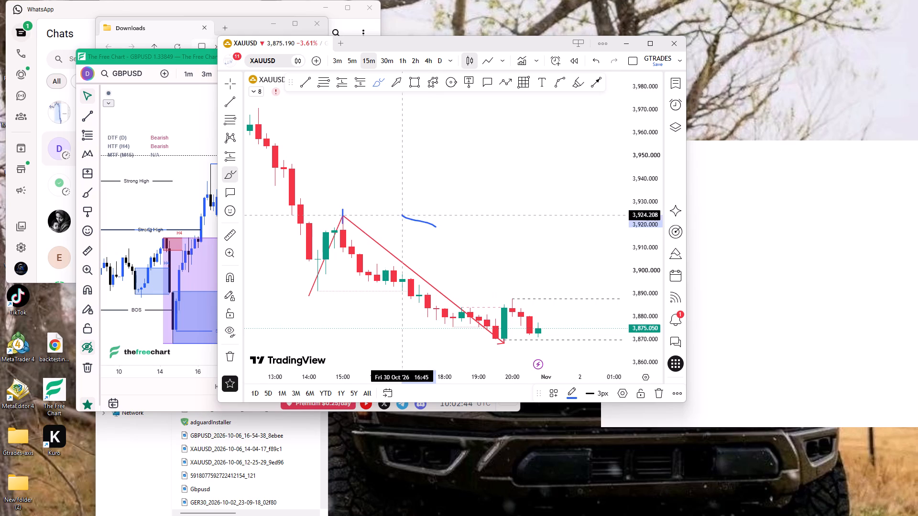
{"action": "left_click_drag", "start_coordinate": [386, 213], "coordinate": [385, 213]}
{"action": "left_click_drag", "start_coordinate": [343, 215], "coordinate": [537, 215]}
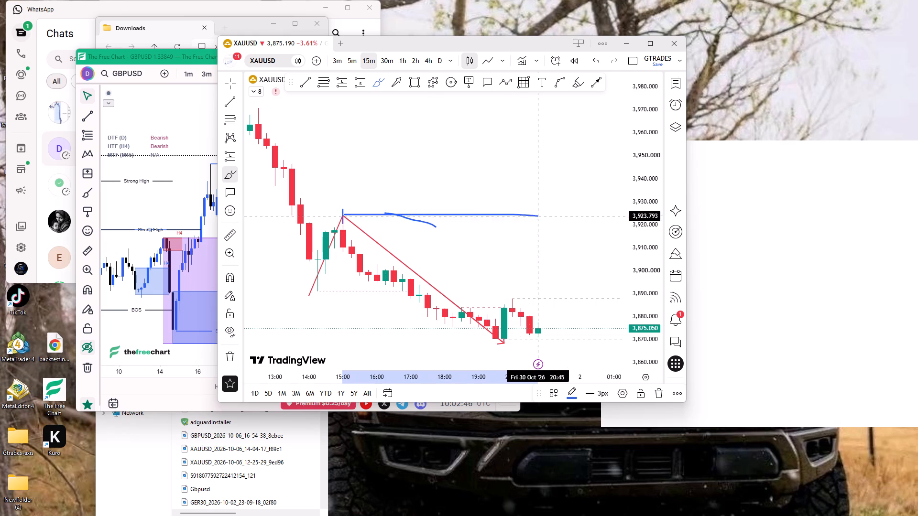
{"action": "left_click_drag", "start_coordinate": [537, 215], "coordinate": [544, 214]}
{"action": "scroll", "coordinate": [373, 215], "scroll_direction": "down", "scroll_amount": 6}
{"action": "left_click_drag", "start_coordinate": [641, 259], "coordinate": [628, 198]}
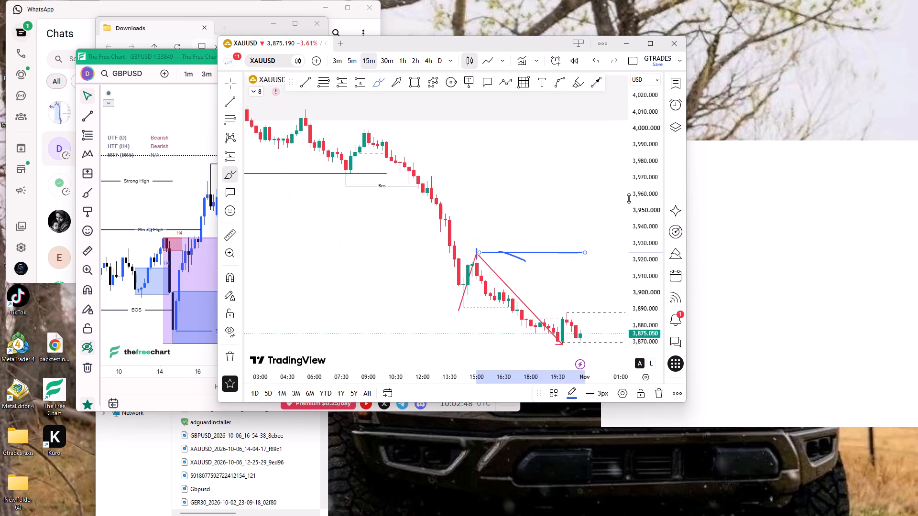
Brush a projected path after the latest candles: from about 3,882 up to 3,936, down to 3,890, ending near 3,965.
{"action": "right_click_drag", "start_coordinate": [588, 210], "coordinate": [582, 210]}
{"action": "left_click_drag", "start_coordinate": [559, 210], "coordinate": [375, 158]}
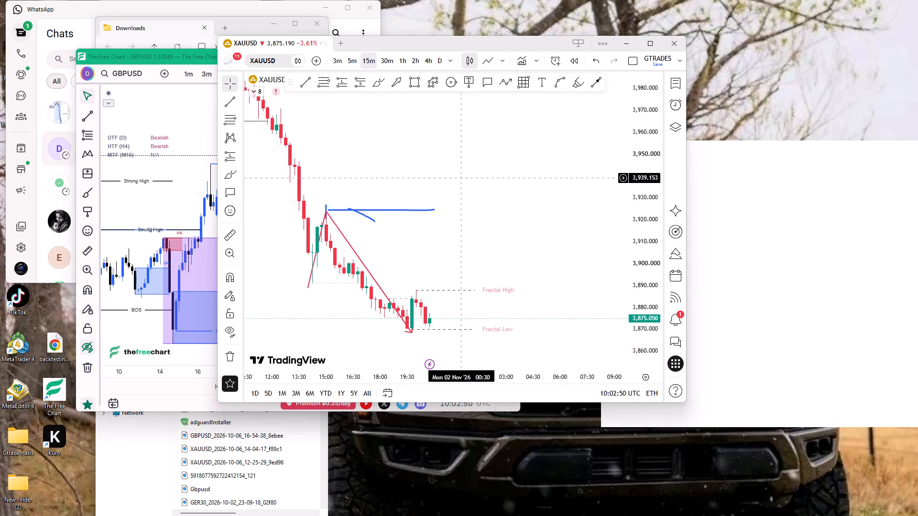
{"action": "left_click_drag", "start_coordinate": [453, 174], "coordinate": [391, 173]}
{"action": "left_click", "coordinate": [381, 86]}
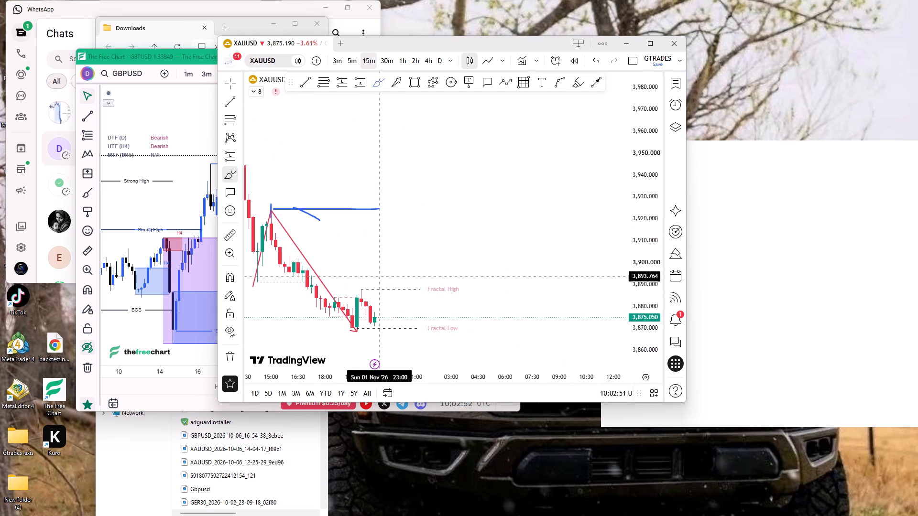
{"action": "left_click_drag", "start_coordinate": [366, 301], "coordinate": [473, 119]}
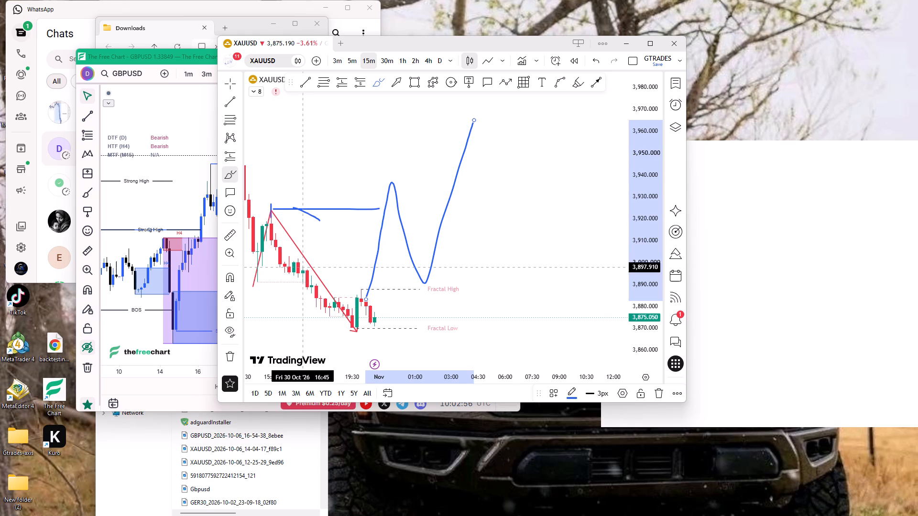
Delete the arrow path and all brush strokes around the 30 Oct 15:00 swing high.
{"action": "right_click", "coordinate": [328, 271]}
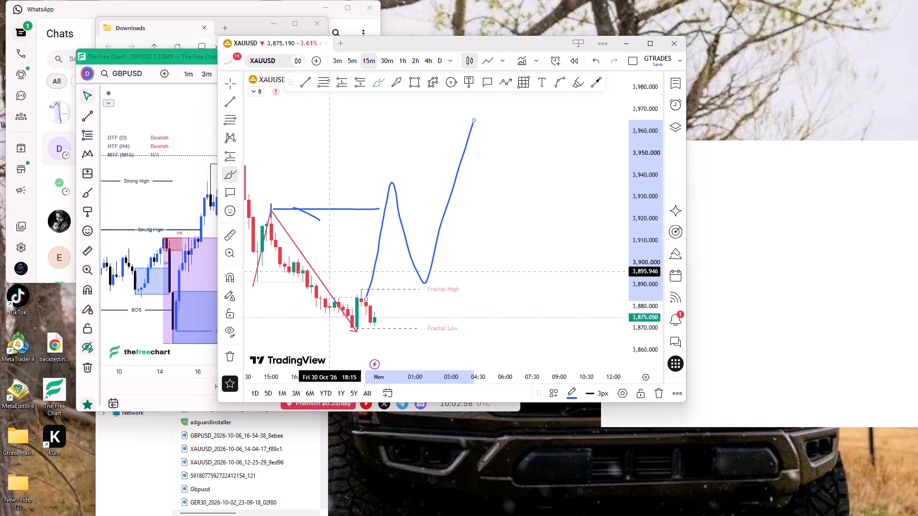
{"action": "left_click_drag", "start_coordinate": [258, 174], "coordinate": [389, 293], "text": "ctrl"}
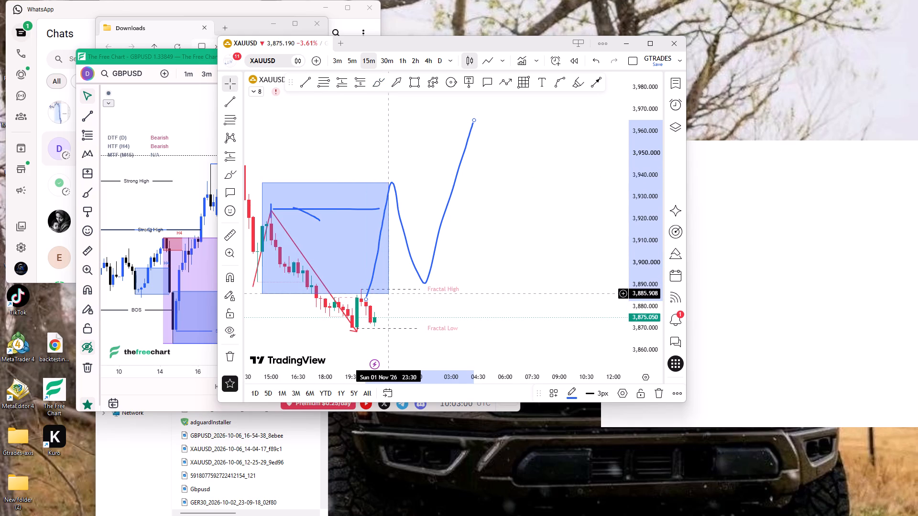
{"action": "key", "text": "Delete"}
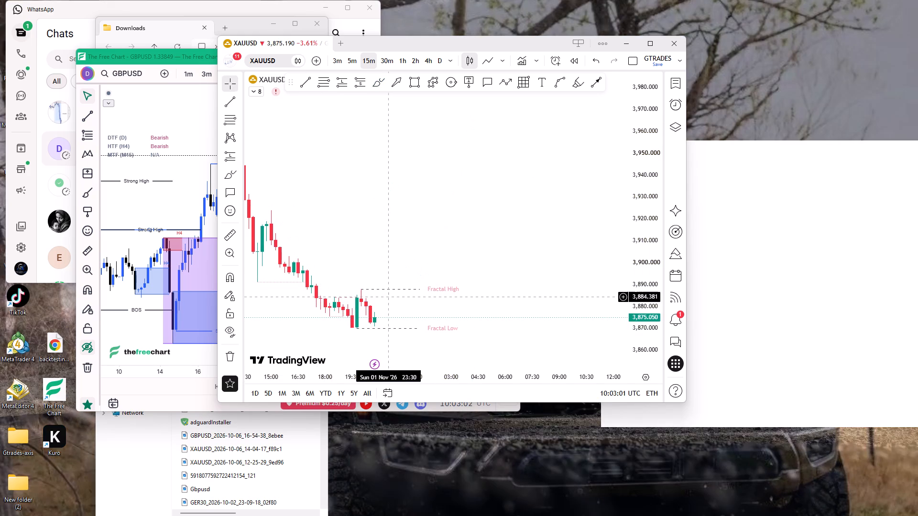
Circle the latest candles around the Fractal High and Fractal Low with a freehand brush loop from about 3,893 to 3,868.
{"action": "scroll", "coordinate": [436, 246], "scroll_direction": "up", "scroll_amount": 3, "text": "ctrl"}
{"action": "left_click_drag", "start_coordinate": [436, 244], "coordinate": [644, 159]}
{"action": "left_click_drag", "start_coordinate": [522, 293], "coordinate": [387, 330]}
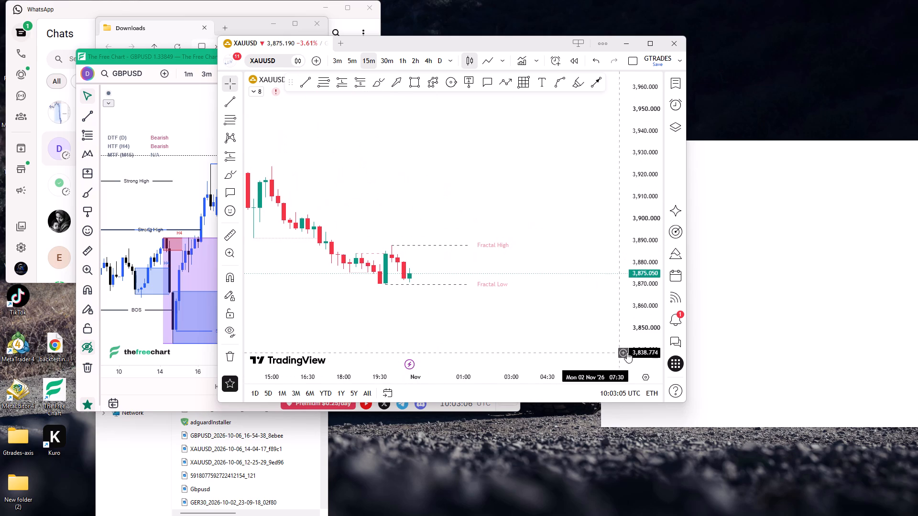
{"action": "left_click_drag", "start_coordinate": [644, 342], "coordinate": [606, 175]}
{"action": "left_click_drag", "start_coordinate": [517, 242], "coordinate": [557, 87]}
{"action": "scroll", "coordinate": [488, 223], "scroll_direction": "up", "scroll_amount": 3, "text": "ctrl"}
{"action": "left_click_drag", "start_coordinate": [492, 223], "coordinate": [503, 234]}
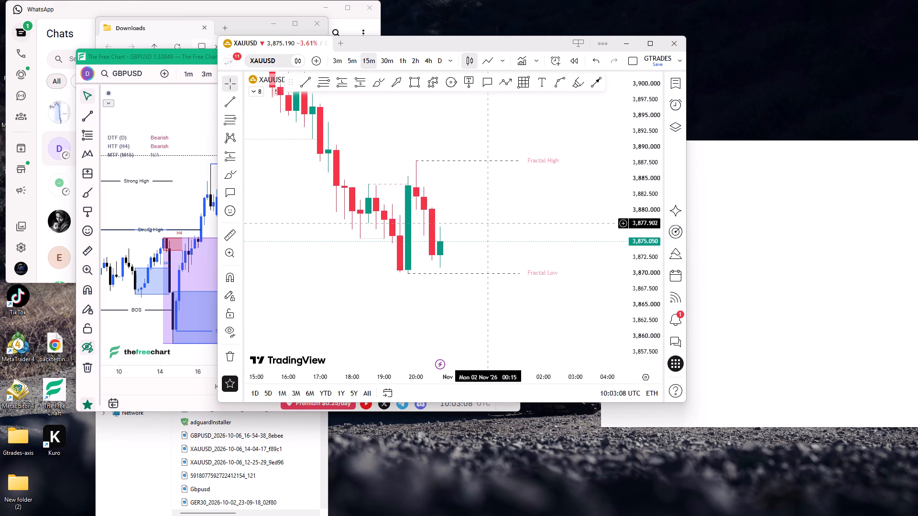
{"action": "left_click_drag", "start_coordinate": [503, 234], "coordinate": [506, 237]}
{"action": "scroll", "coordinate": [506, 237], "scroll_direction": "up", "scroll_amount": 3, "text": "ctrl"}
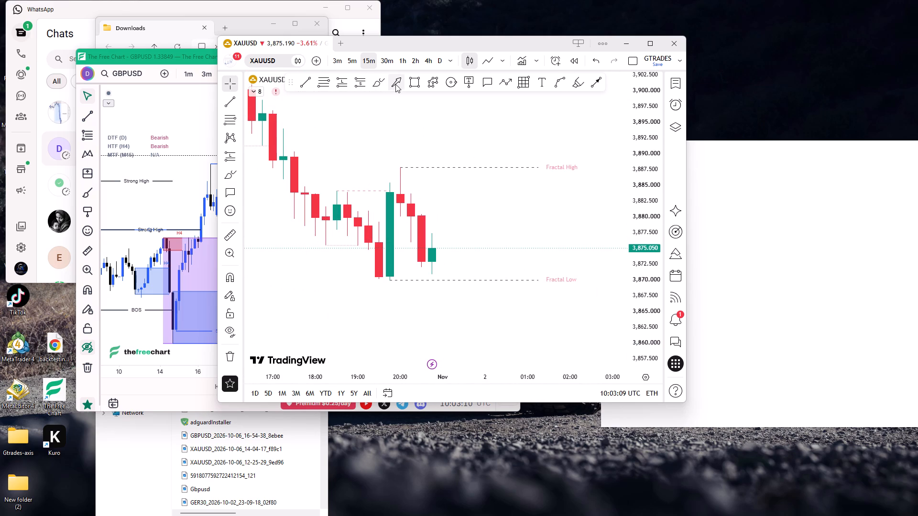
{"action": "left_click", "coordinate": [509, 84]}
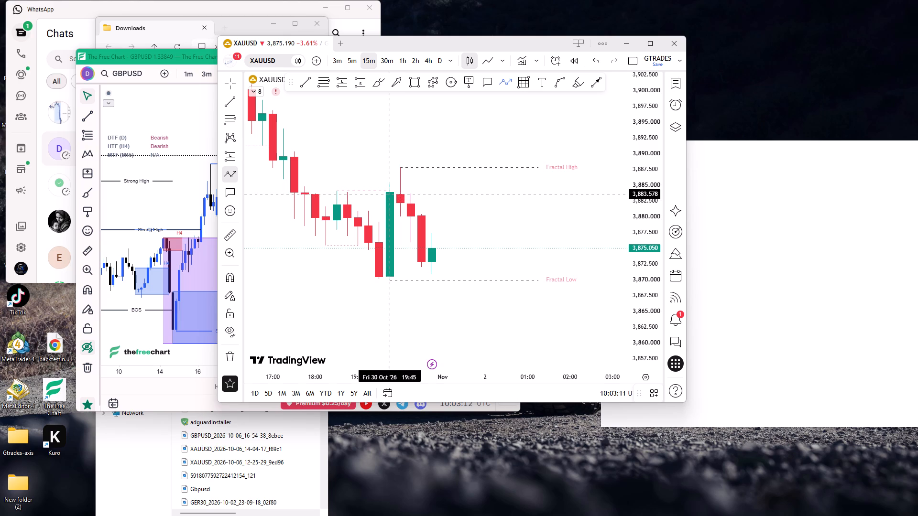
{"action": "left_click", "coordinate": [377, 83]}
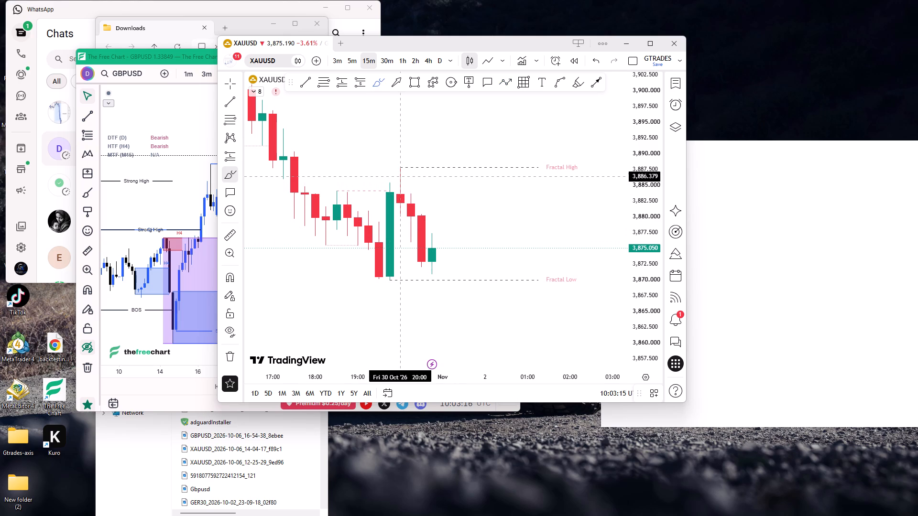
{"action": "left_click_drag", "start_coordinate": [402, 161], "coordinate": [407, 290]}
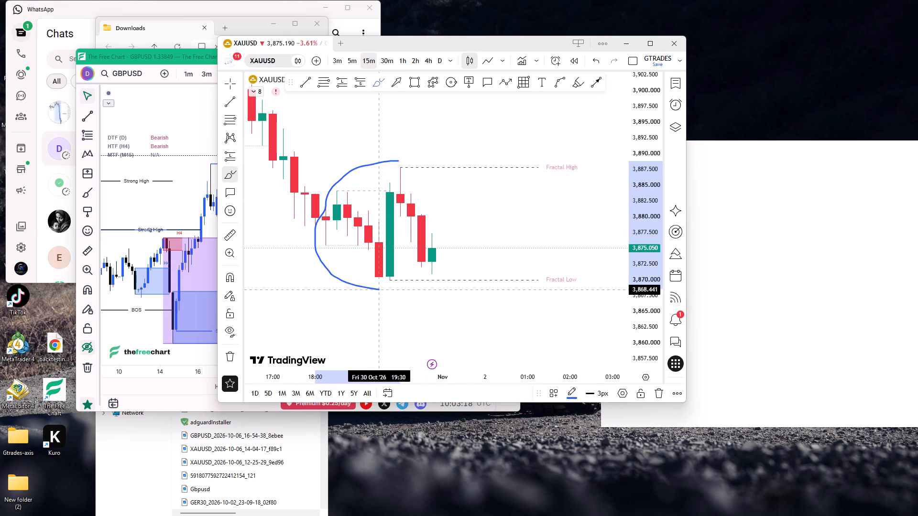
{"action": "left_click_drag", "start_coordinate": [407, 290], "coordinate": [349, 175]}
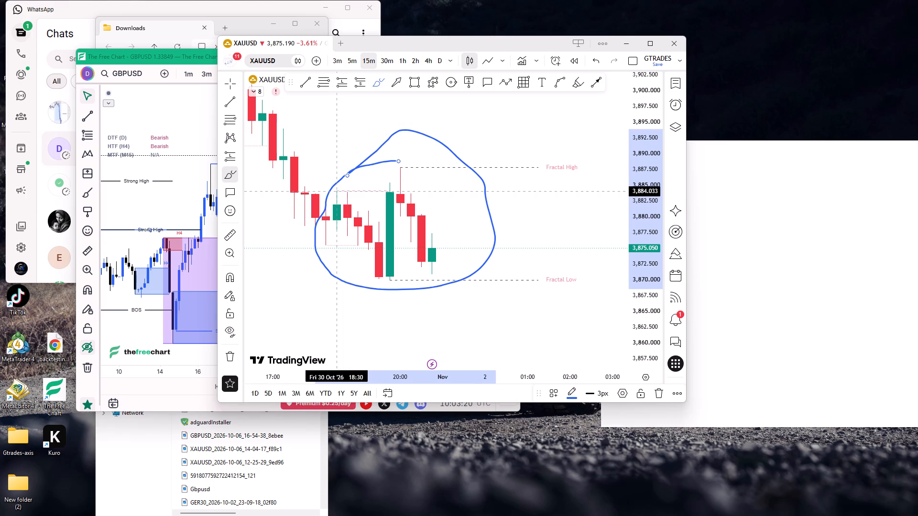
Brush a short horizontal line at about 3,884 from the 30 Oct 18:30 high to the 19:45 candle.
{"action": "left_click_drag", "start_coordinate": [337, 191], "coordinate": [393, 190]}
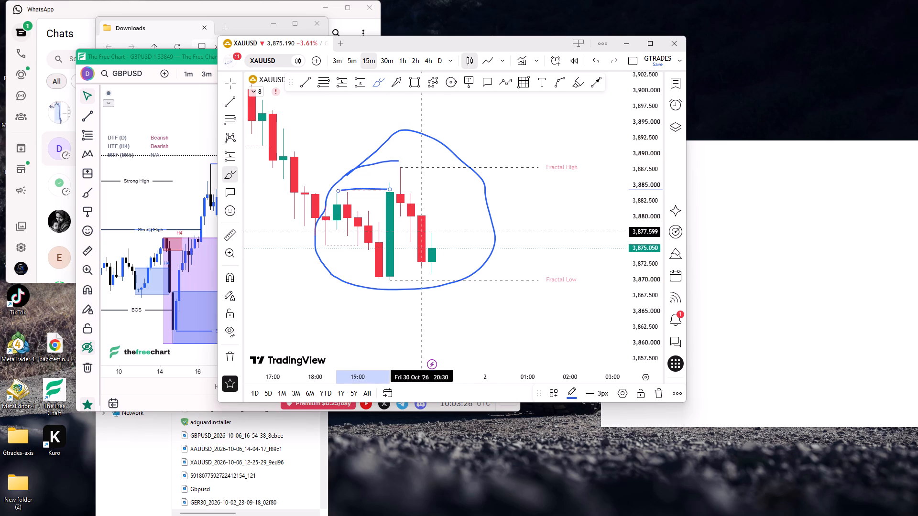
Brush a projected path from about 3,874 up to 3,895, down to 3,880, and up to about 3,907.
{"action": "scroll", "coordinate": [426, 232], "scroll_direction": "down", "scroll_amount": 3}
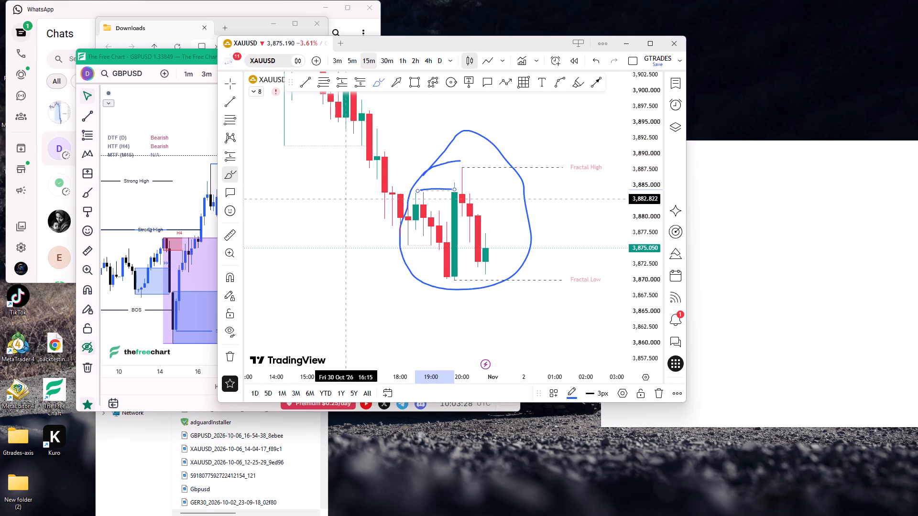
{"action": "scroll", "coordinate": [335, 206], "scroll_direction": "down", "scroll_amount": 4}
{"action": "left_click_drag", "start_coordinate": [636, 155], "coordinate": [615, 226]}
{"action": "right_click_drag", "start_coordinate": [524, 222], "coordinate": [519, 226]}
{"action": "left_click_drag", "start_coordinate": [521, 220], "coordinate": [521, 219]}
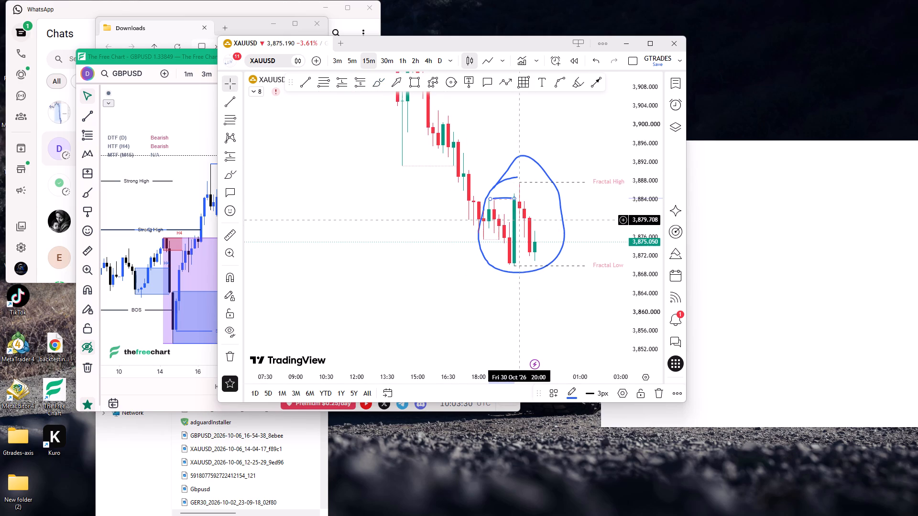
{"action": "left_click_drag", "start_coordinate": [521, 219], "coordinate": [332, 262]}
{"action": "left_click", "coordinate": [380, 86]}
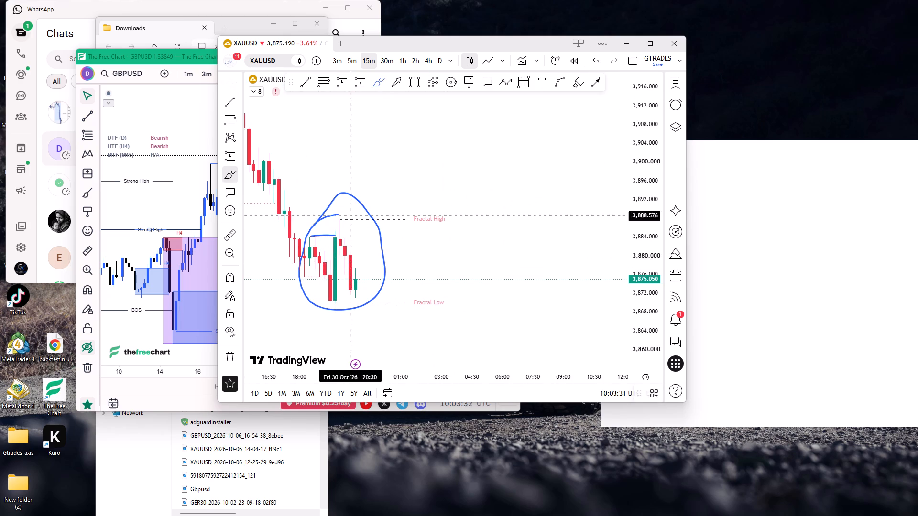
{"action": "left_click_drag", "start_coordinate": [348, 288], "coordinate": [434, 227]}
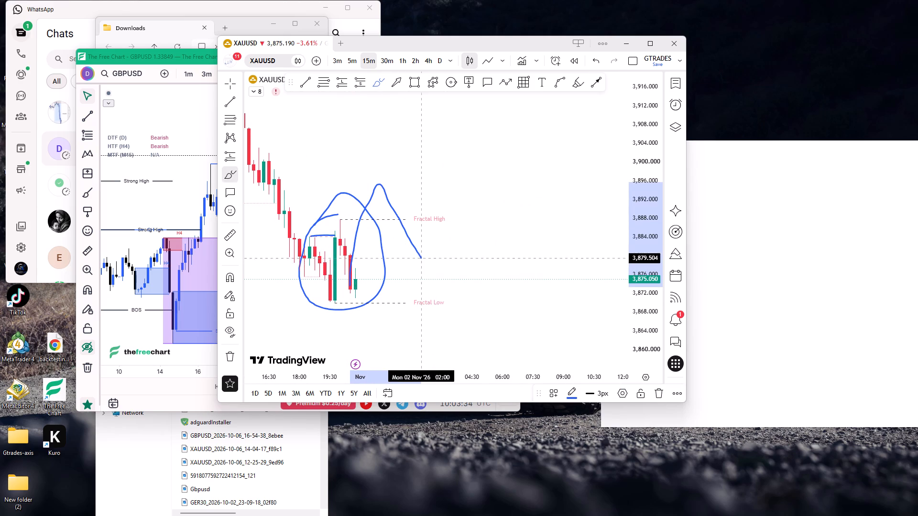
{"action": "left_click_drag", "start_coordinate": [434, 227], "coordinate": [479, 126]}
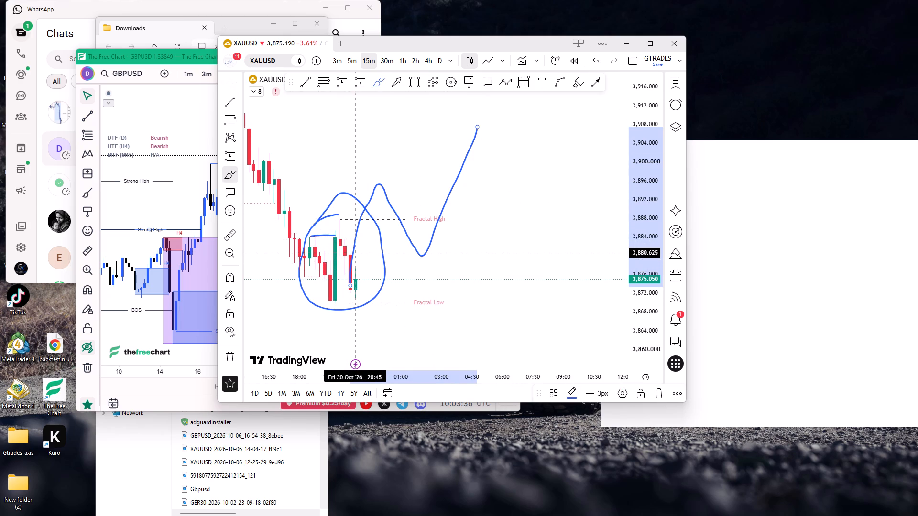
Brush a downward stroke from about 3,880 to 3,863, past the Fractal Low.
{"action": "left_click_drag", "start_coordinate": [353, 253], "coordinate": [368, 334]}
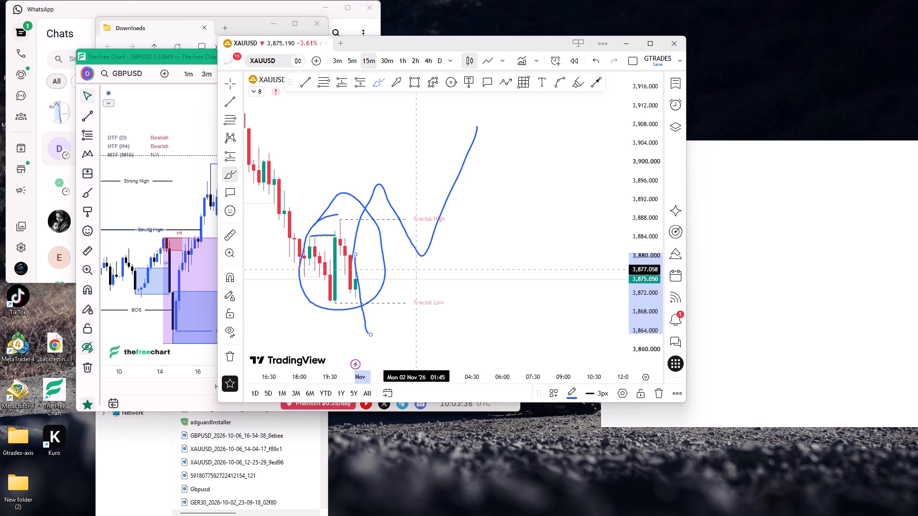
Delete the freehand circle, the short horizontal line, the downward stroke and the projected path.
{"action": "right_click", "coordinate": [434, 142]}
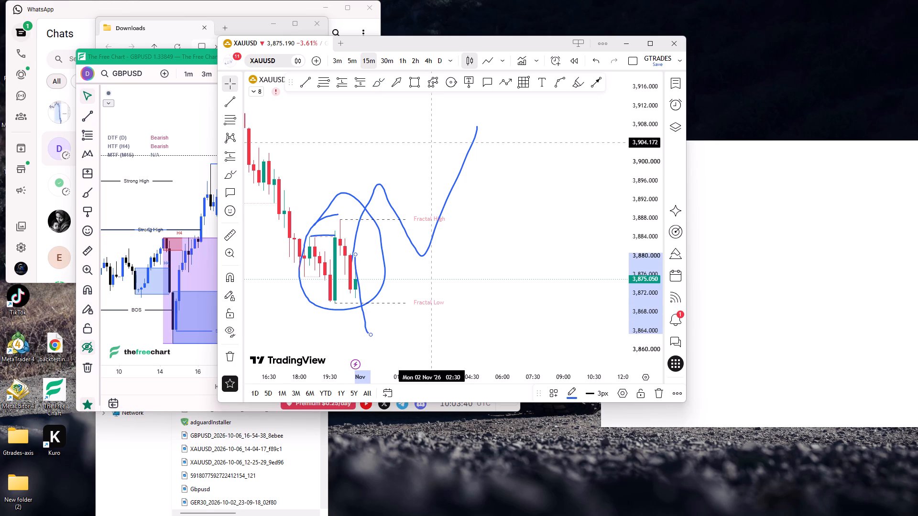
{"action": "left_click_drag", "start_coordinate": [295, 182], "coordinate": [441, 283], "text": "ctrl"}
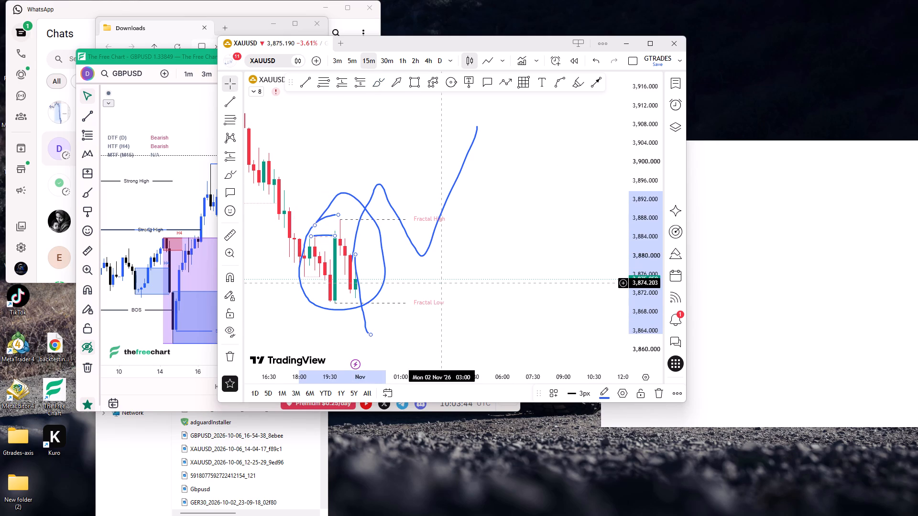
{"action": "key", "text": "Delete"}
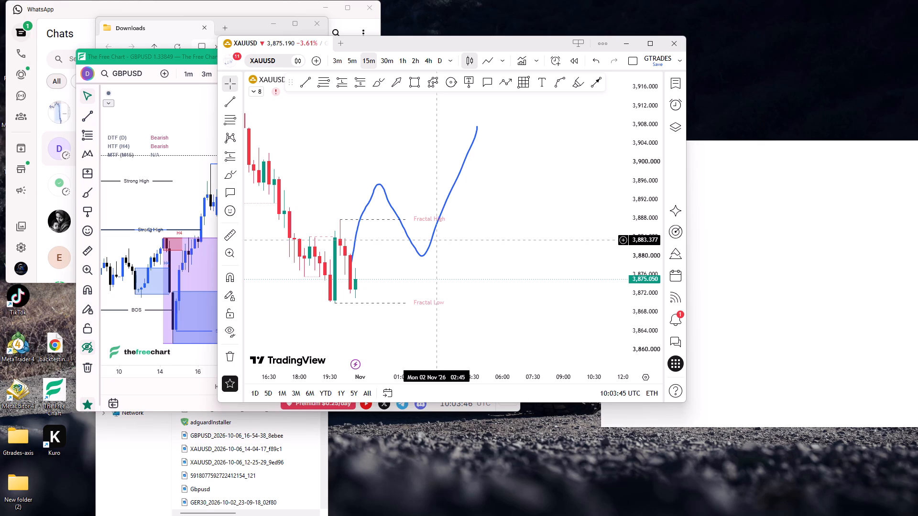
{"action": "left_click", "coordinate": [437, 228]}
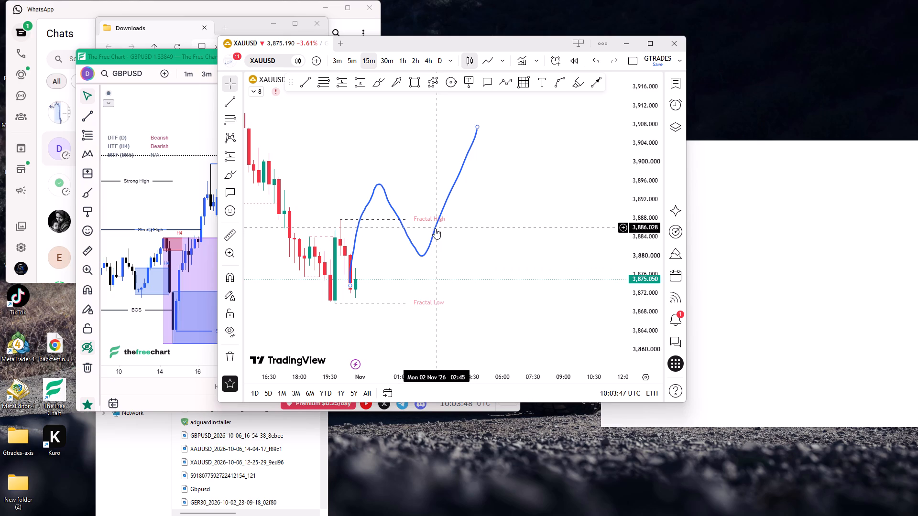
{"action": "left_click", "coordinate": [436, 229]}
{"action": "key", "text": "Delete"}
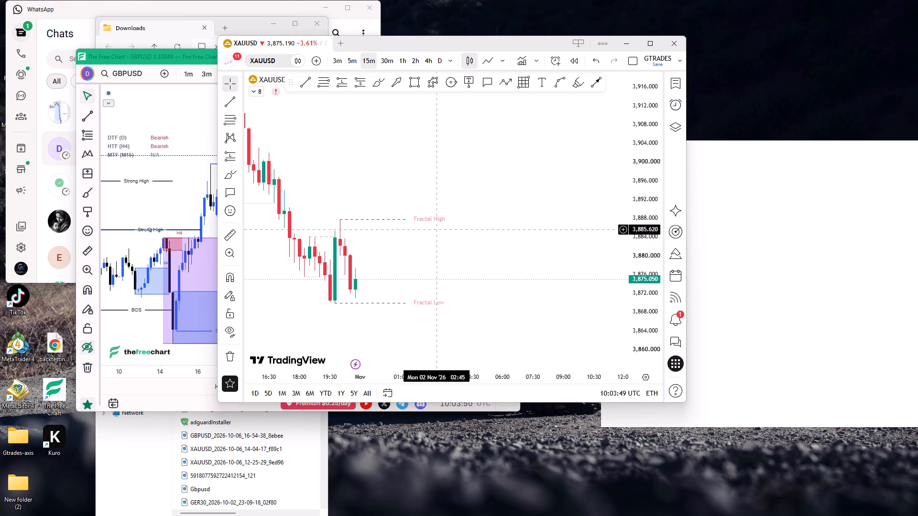
Switch the chart symbol to CADJPY, choosing the forex source described as Canadian Dollar / Japanese Yen.
{"action": "type", "text": "cadjpy"}
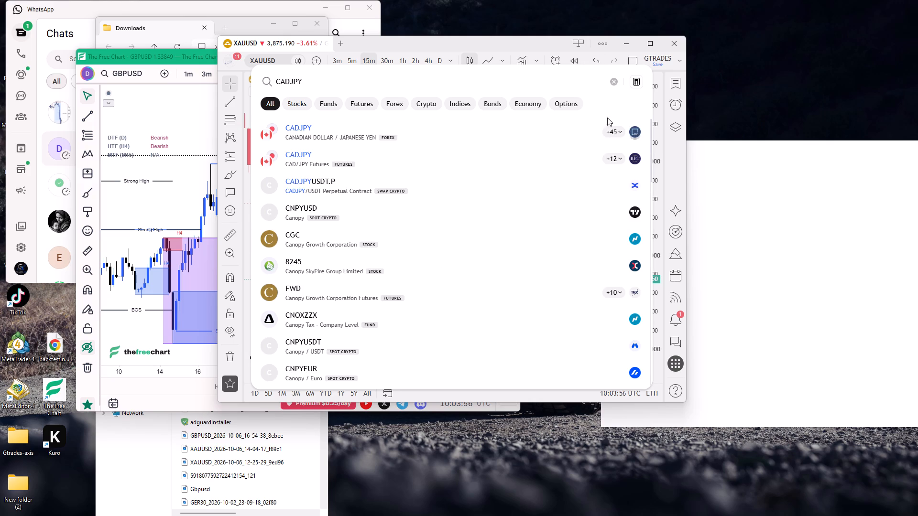
{"action": "left_click", "coordinate": [615, 131]}
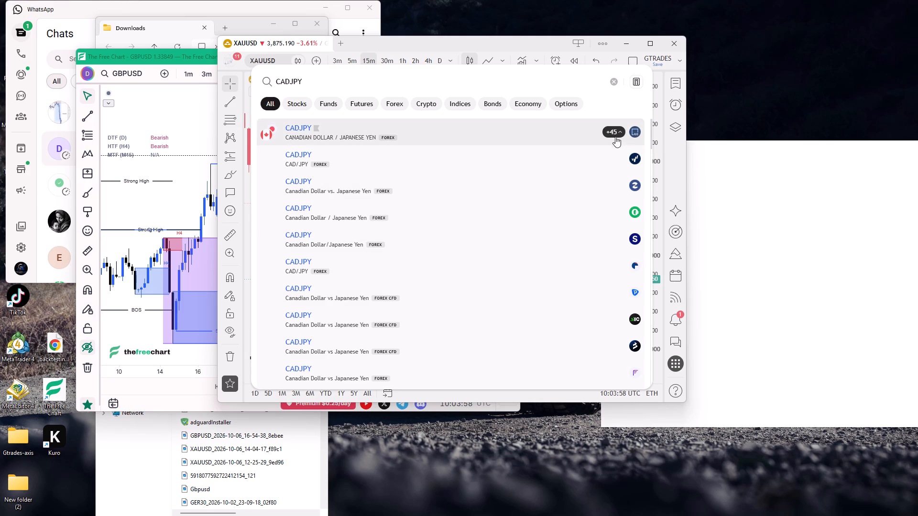
{"action": "left_click", "coordinate": [565, 210]}
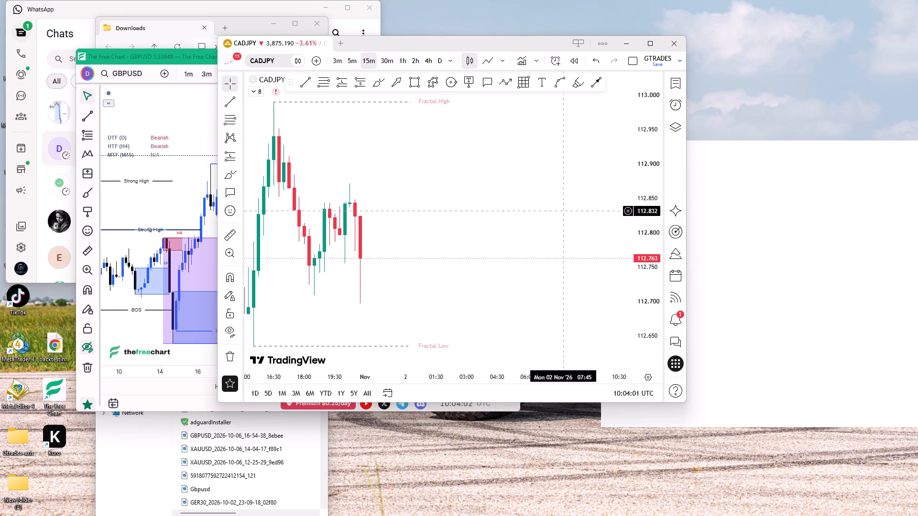
Show CADJPY on the daily timeframe and reset the chart view.
{"action": "left_click", "coordinate": [439, 63]}
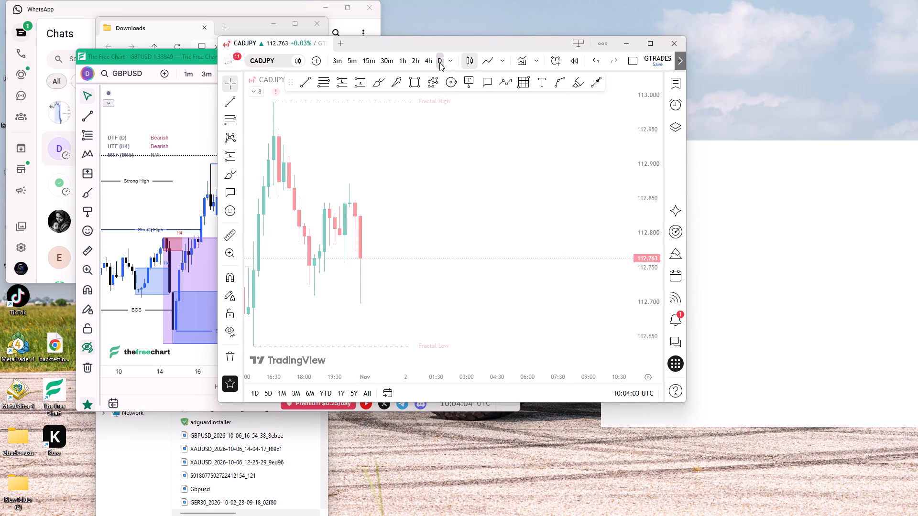
{"action": "right_click", "coordinate": [421, 165]}
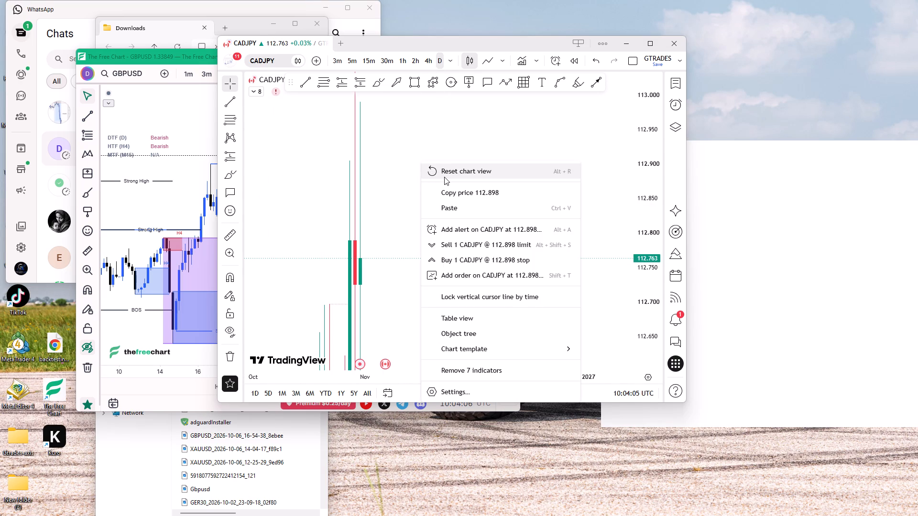
{"action": "left_click", "coordinate": [444, 177]}
Examine the long-term CADJPY daily price history and its major swings back to 2021.
{"action": "scroll", "coordinate": [525, 187], "scroll_direction": "down", "scroll_amount": 14}
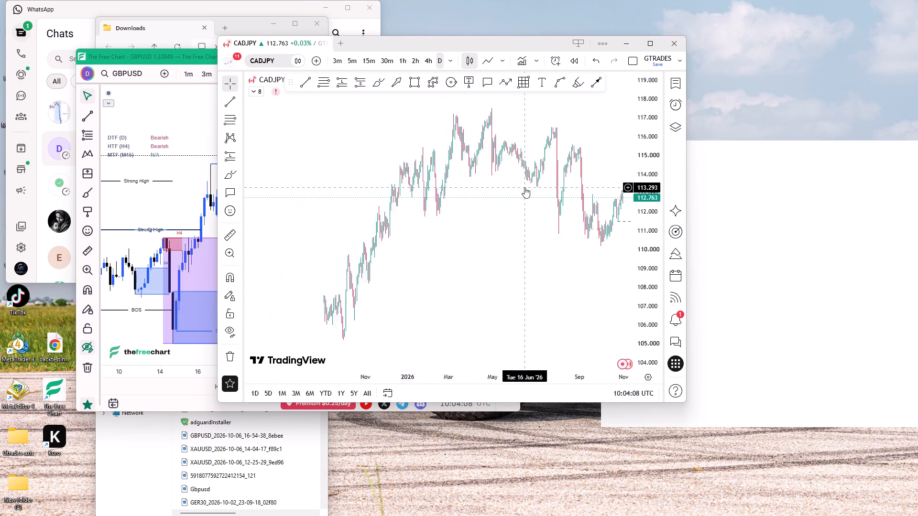
{"action": "scroll", "coordinate": [525, 187], "scroll_direction": "down", "scroll_amount": 12}
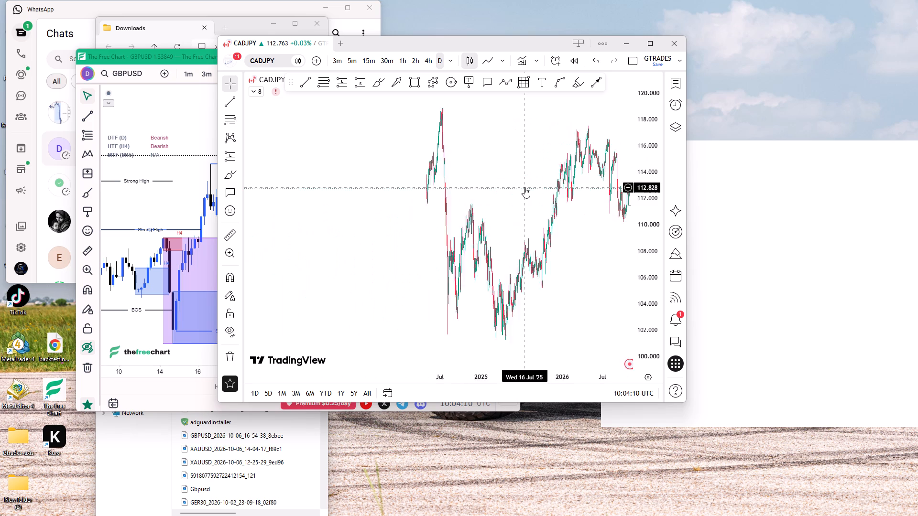
{"action": "scroll", "coordinate": [525, 187], "scroll_direction": "down", "scroll_amount": 4}
{"action": "left_click_drag", "start_coordinate": [644, 141], "coordinate": [627, 309]}
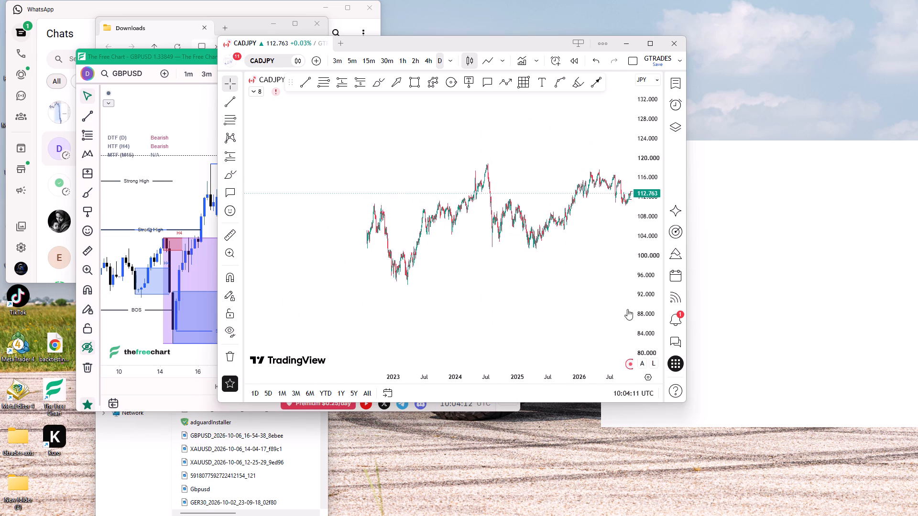
{"action": "left_click_drag", "start_coordinate": [627, 309], "coordinate": [608, 320]}
{"action": "scroll", "coordinate": [531, 279], "scroll_direction": "up", "scroll_amount": 1}
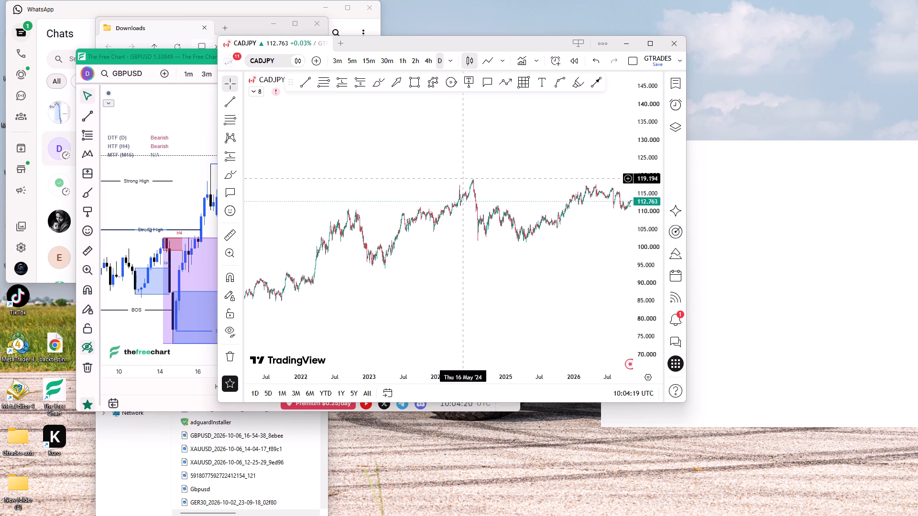
{"action": "scroll", "coordinate": [537, 146], "scroll_direction": "up", "scroll_amount": 11}
{"action": "left_click_drag", "start_coordinate": [636, 247], "coordinate": [636, 183]}
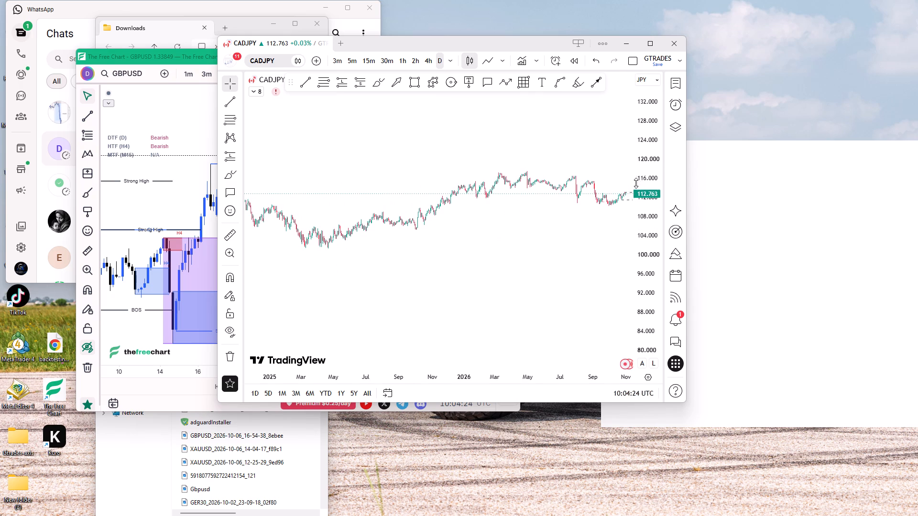
Draw a horizontal trend line at 111.745 from the 27 Jan '26 low to the 8 Sep '26 candle.
{"action": "left_click_drag", "start_coordinate": [636, 183], "coordinate": [605, 182]}
{"action": "left_click_drag", "start_coordinate": [553, 240], "coordinate": [475, 269]}
{"action": "left_click_drag", "start_coordinate": [651, 294], "coordinate": [626, 187]}
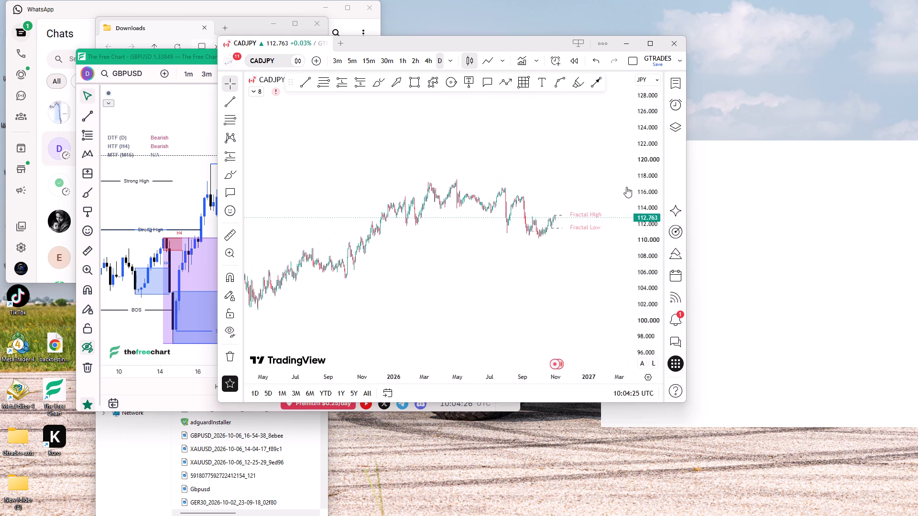
{"action": "left_click_drag", "start_coordinate": [626, 187], "coordinate": [540, 136]}
{"action": "scroll", "coordinate": [524, 139], "scroll_direction": "up", "scroll_amount": 3}
{"action": "left_click_drag", "start_coordinate": [507, 157], "coordinate": [490, 181]}
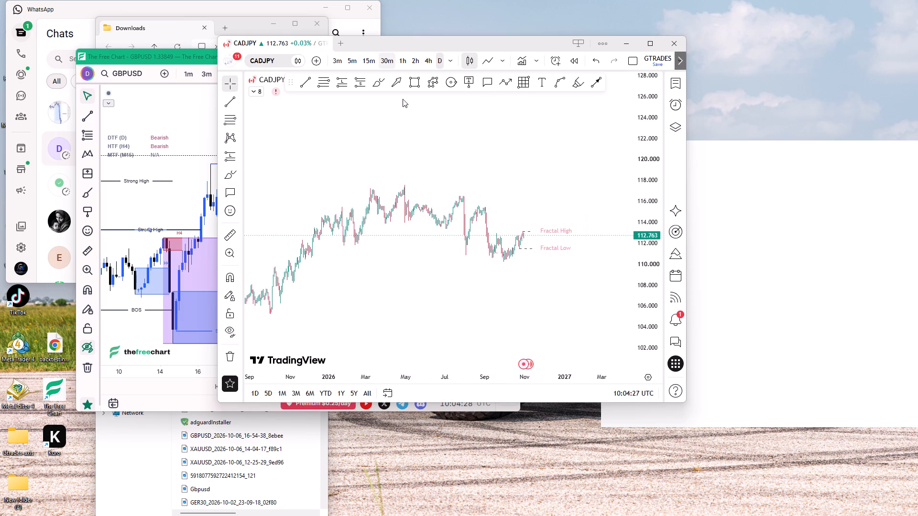
{"action": "scroll", "coordinate": [397, 162], "scroll_direction": "up", "scroll_amount": 2, "text": "ctrl"}
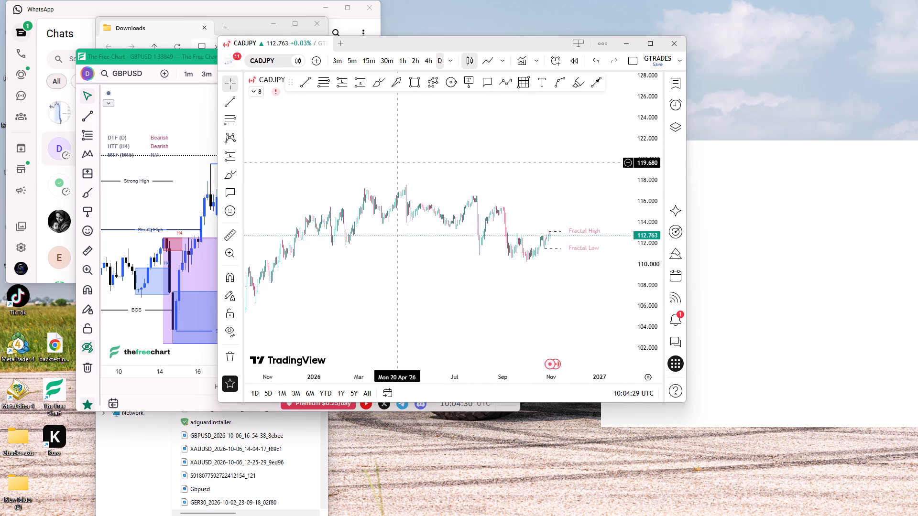
{"action": "left_click_drag", "start_coordinate": [642, 310], "coordinate": [635, 176]}
{"action": "scroll", "coordinate": [489, 214], "scroll_direction": "up", "scroll_amount": 4, "text": "ctrl"}
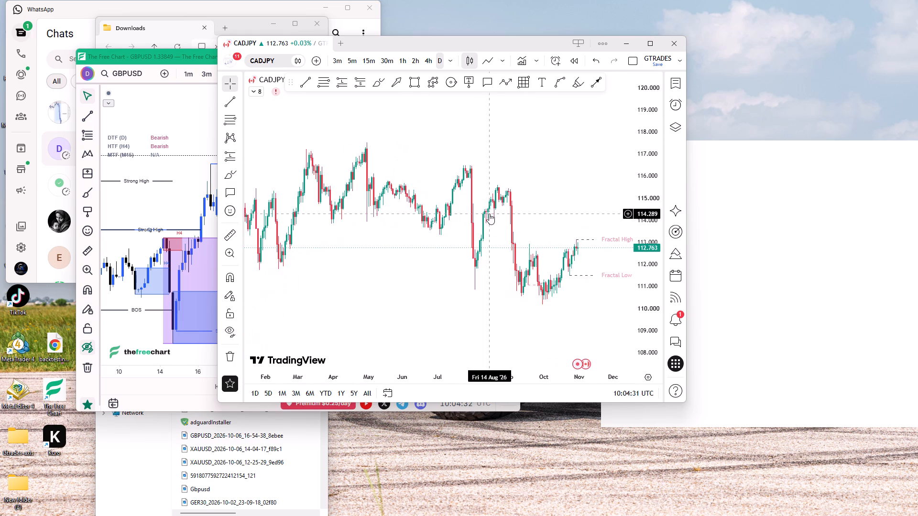
{"action": "left_click_drag", "start_coordinate": [429, 256], "coordinate": [438, 225]}
{"action": "left_click", "coordinate": [308, 86]}
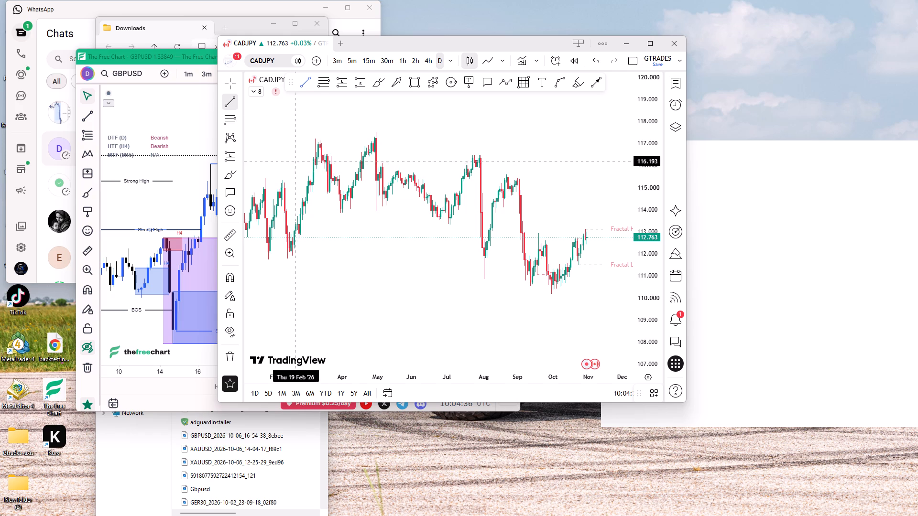
{"action": "left_click", "coordinate": [268, 267], "text": "ctrl"}
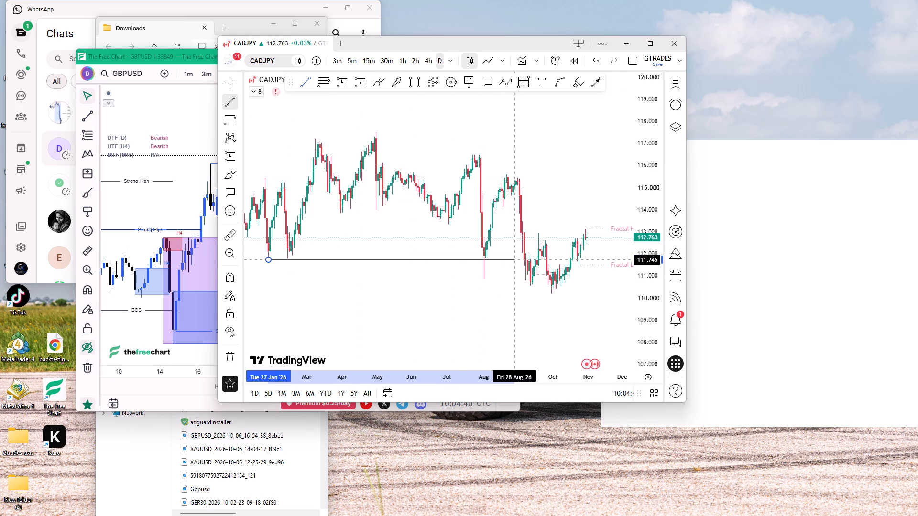
{"action": "left_click", "coordinate": [525, 279], "text": "shift"}
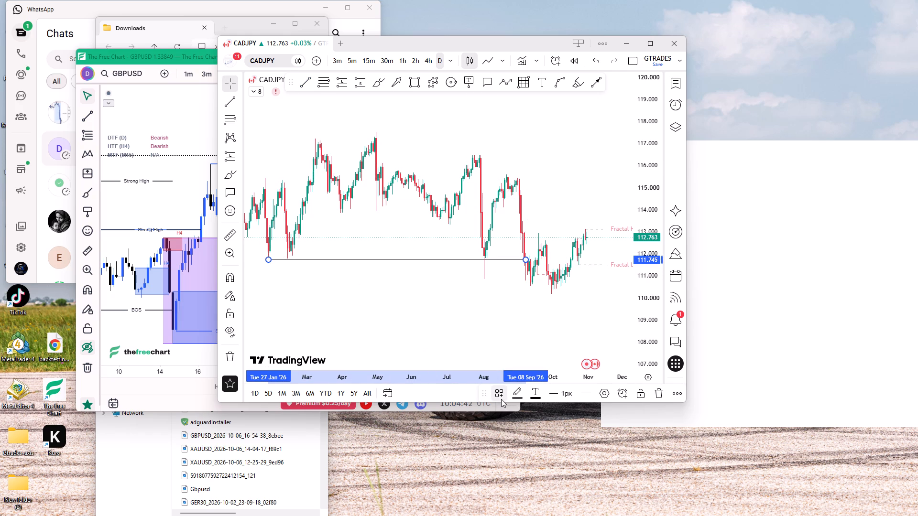
Apply the D.Bos drawing template to the 111.745 line and deselect it.
{"action": "left_click", "coordinate": [501, 398]}
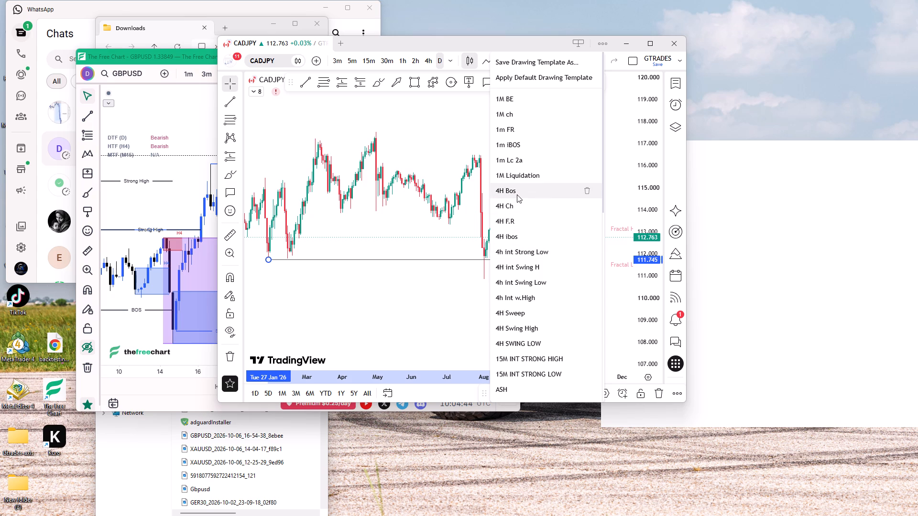
{"action": "scroll", "coordinate": [519, 207], "scroll_direction": "down", "scroll_amount": 4}
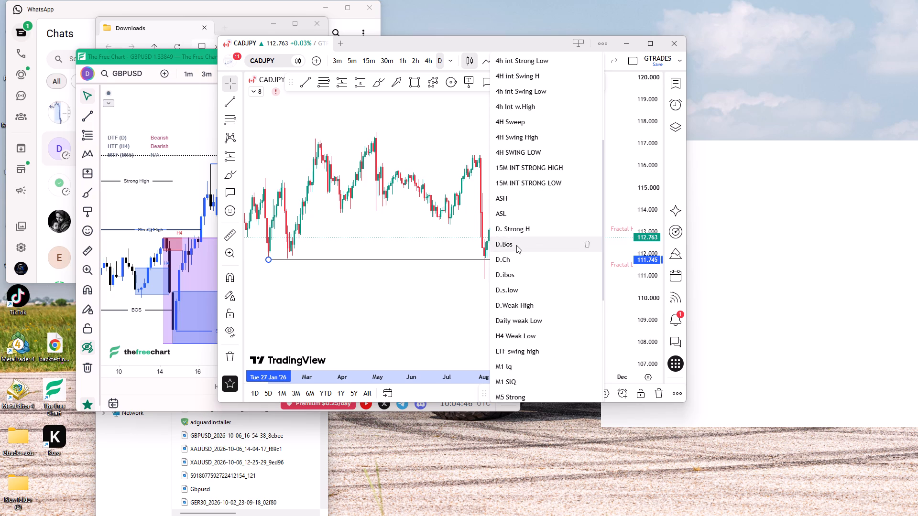
{"action": "left_click", "coordinate": [516, 245]}
{"action": "left_click", "coordinate": [486, 299]}
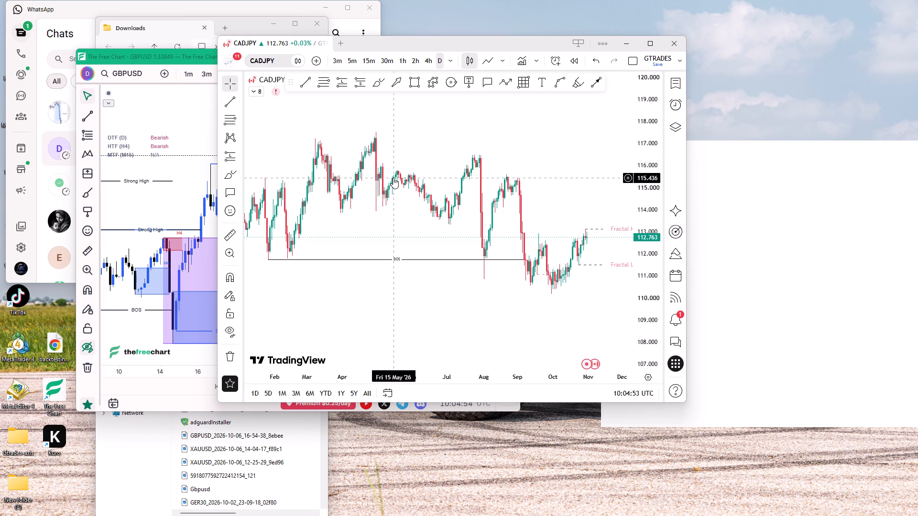
Draw a horizontal trend line at 117.518 from the 30 Apr '26 high to 23 Nov '26 and apply the D. Strong H template.
{"action": "left_click", "coordinate": [308, 75]}
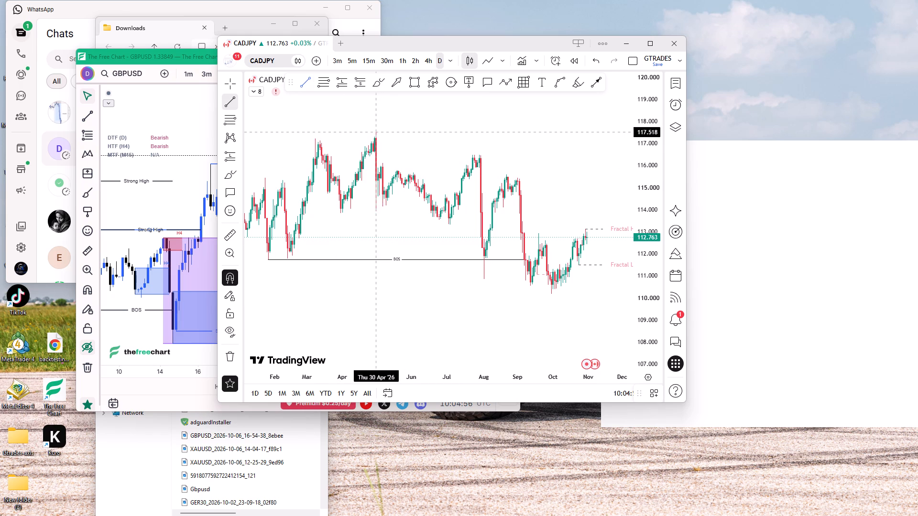
{"action": "left_click", "coordinate": [375, 118], "text": "ctrl"}
{"action": "left_click", "coordinate": [612, 178], "text": "shift"}
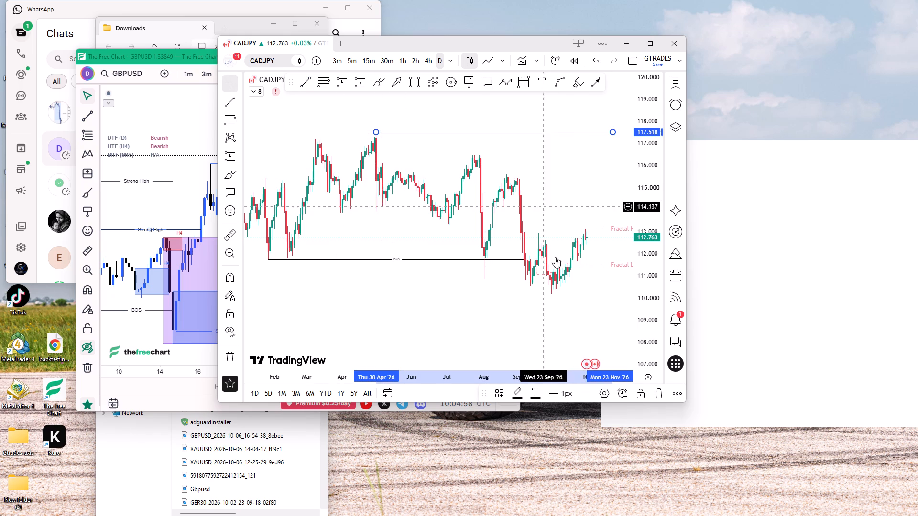
{"action": "left_click", "coordinate": [503, 395]}
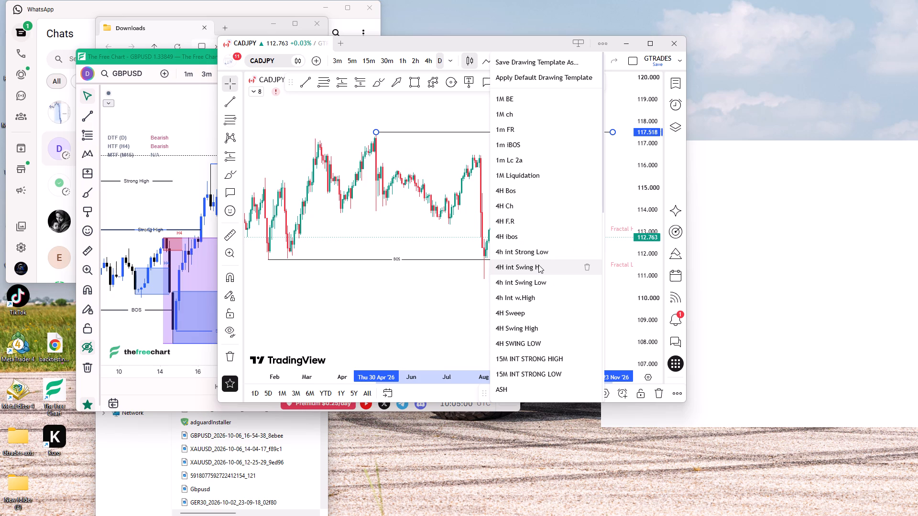
{"action": "scroll", "coordinate": [539, 277], "scroll_direction": "down", "scroll_amount": 3}
{"action": "left_click", "coordinate": [539, 277]}
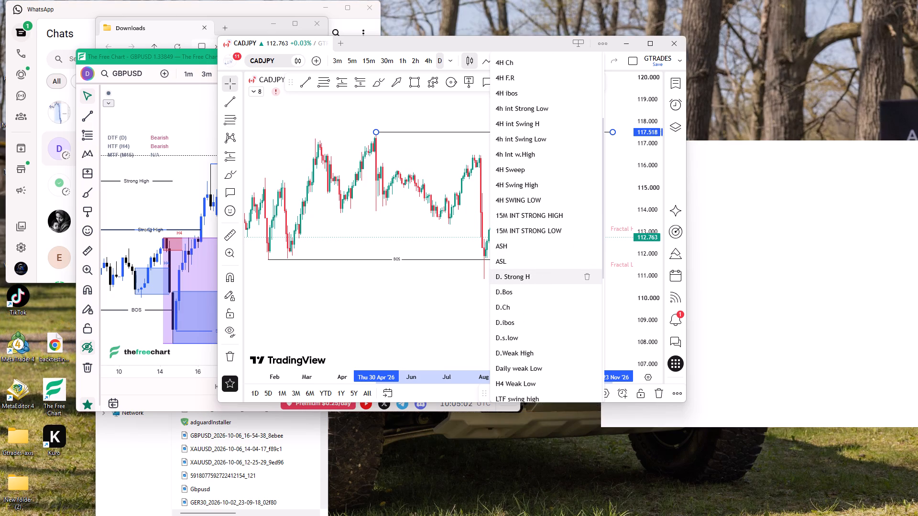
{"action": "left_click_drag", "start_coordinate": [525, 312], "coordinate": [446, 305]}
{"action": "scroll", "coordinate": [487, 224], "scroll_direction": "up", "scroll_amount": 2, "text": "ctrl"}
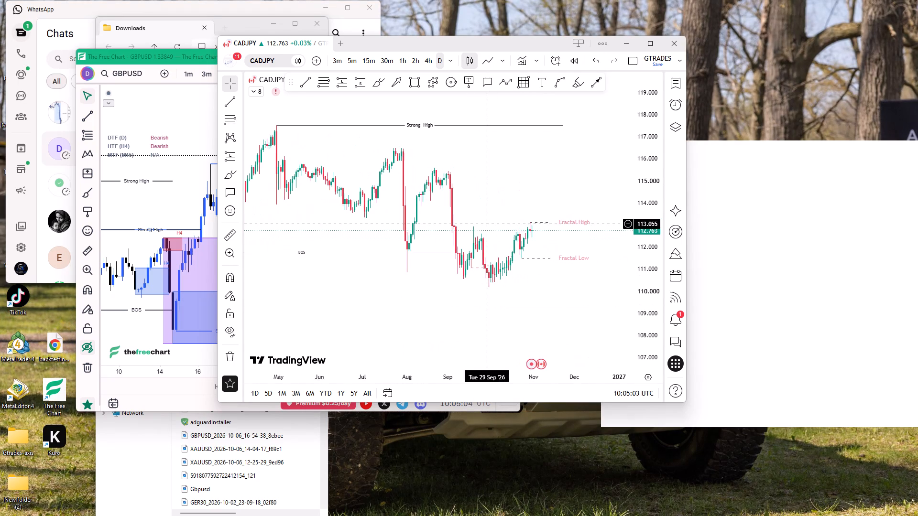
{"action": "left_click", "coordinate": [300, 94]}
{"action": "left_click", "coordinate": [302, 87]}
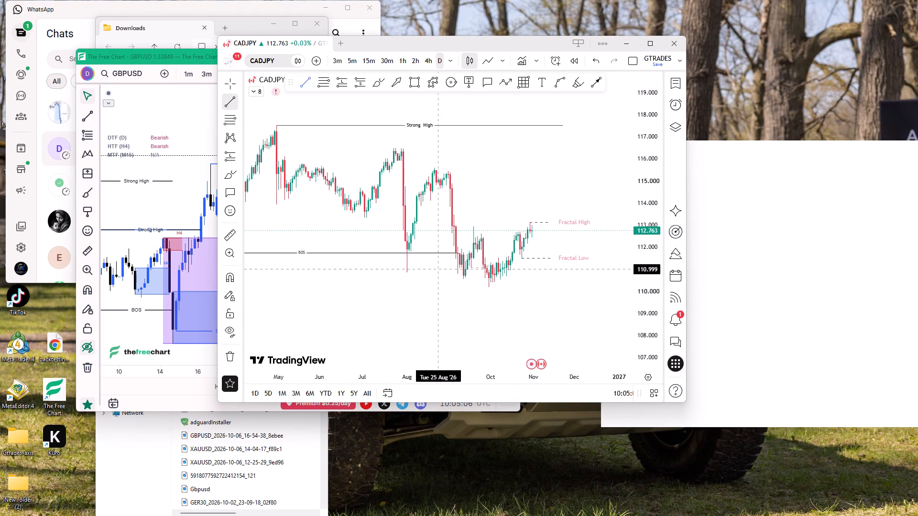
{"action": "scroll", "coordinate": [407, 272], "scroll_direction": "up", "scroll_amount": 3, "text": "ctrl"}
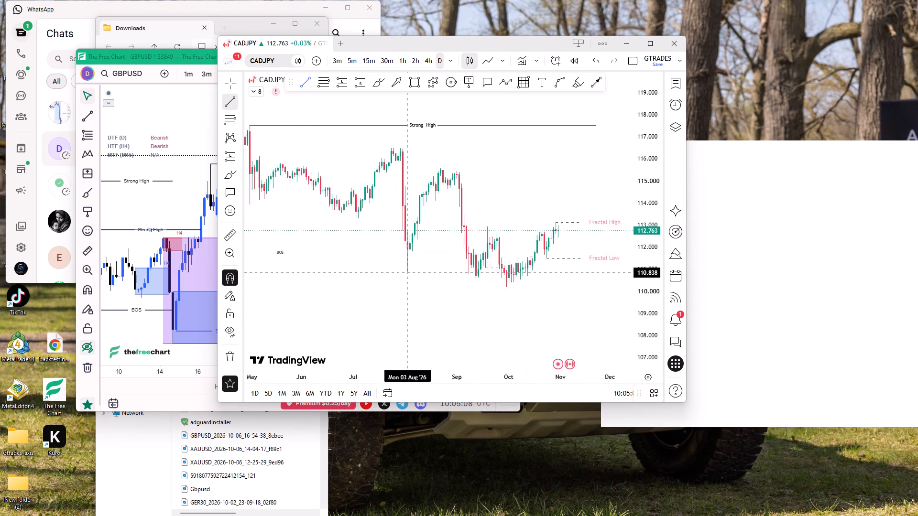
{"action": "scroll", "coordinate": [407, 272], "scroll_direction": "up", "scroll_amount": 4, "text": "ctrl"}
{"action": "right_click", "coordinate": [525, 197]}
Draw a horizontal trend line at 110.838 from the 3 Aug '26 low to 11 Sep '26 and apply the D.ibos template.
{"action": "left_click_drag", "start_coordinate": [528, 173], "coordinate": [491, 164]}
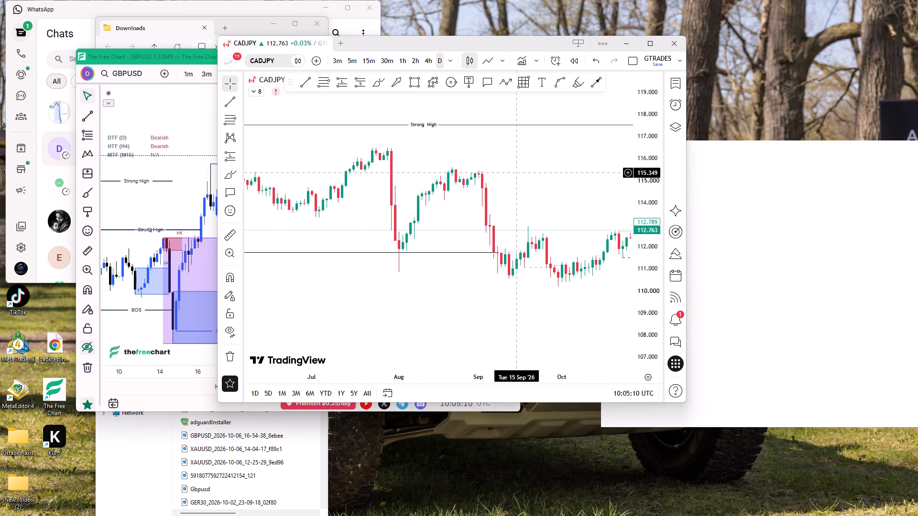
{"action": "left_click_drag", "start_coordinate": [491, 164], "coordinate": [444, 140]}
{"action": "left_click_drag", "start_coordinate": [657, 288], "coordinate": [615, 193]}
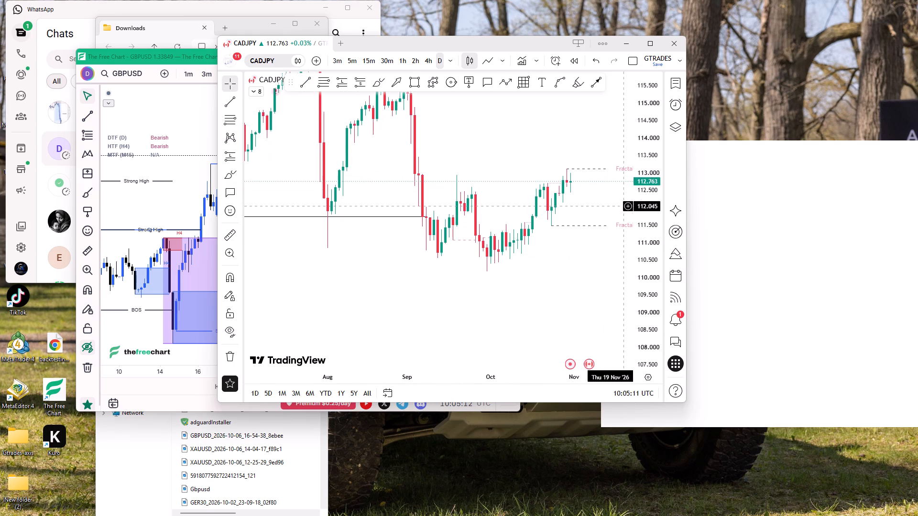
{"action": "left_click_drag", "start_coordinate": [615, 193], "coordinate": [570, 117]}
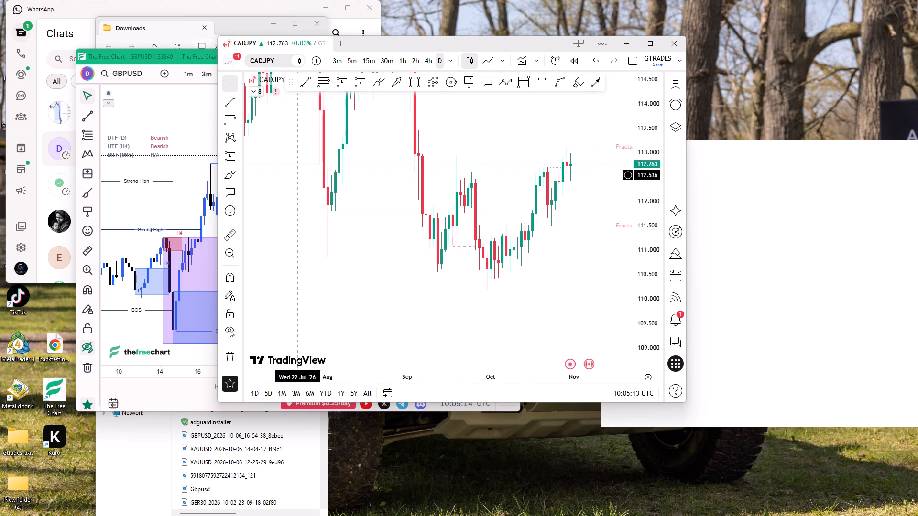
{"action": "left_click", "coordinate": [309, 81]}
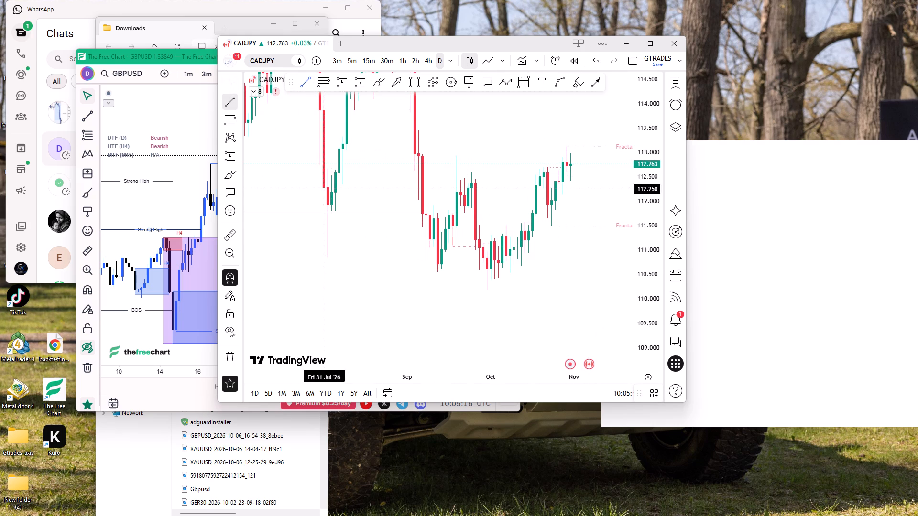
{"action": "left_click", "coordinate": [327, 269], "text": "ctrl"}
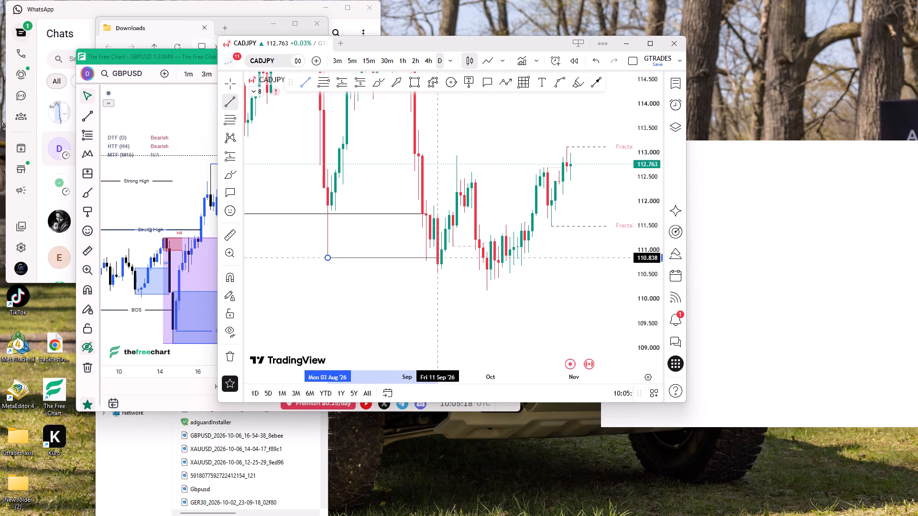
{"action": "left_click", "coordinate": [437, 274], "text": "shift"}
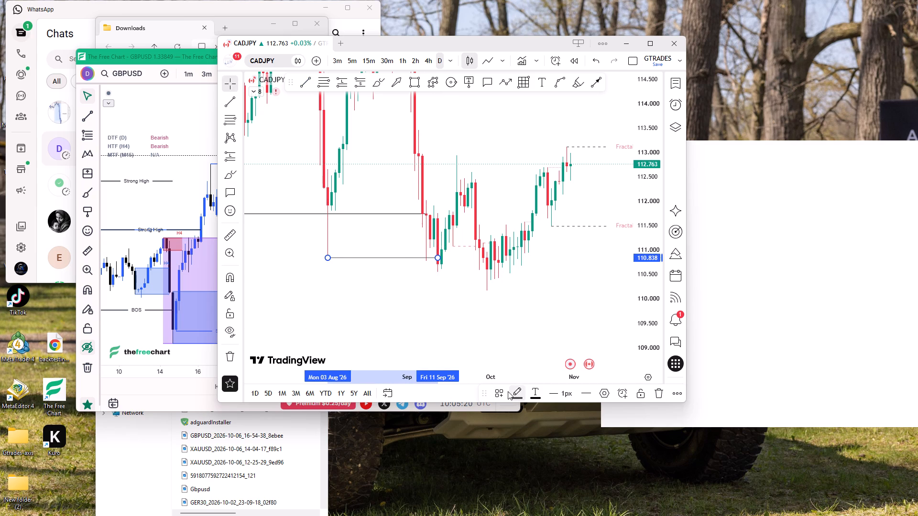
{"action": "left_click", "coordinate": [503, 395]}
{"action": "scroll", "coordinate": [539, 257], "scroll_direction": "down", "scroll_amount": 3}
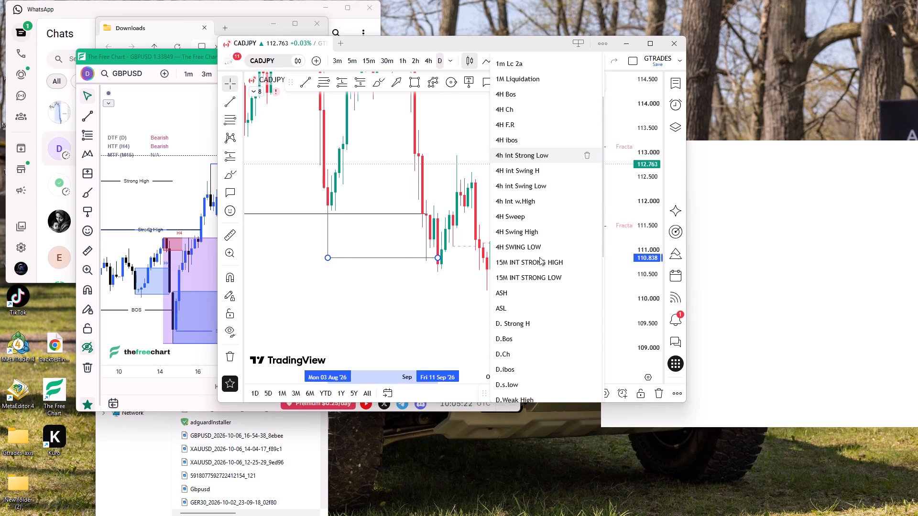
{"action": "left_click", "coordinate": [514, 322]}
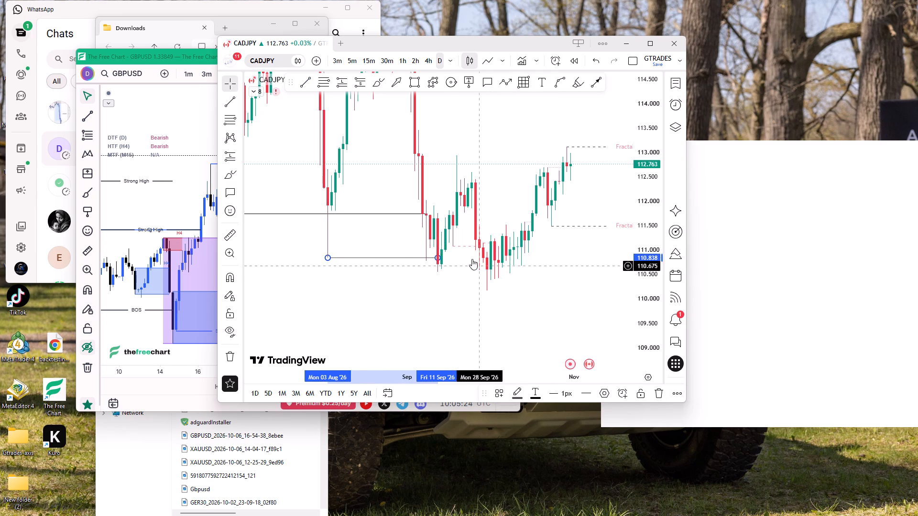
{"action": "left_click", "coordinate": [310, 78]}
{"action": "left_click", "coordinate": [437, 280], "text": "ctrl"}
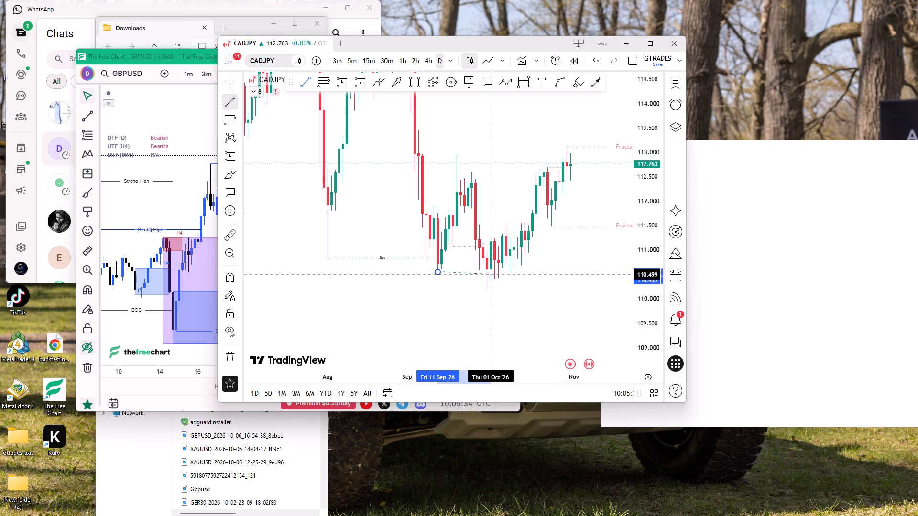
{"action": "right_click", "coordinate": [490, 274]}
Duplicate the Strong High line and fit the copy from the 21 Aug '26 high to 24 Dec '26 at about 115.588.
{"action": "left_click_drag", "start_coordinate": [642, 220], "coordinate": [614, 296]}
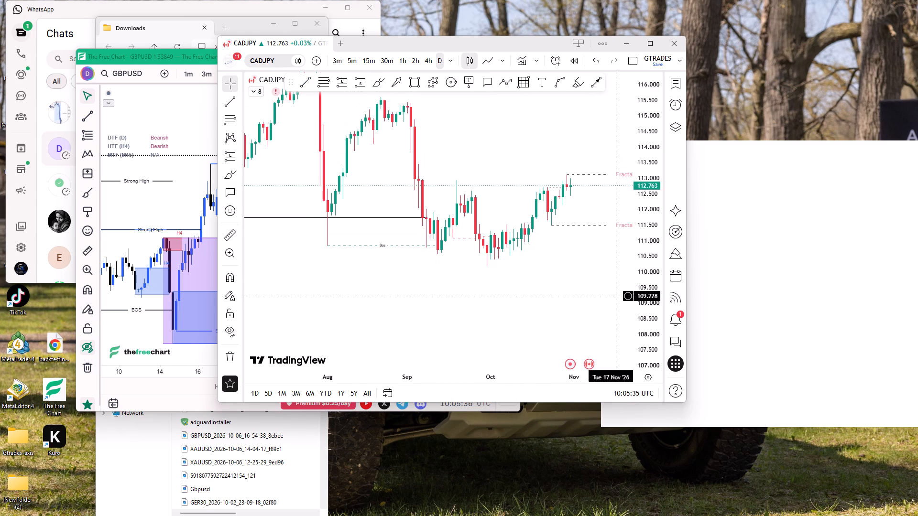
{"action": "left_click_drag", "start_coordinate": [544, 264], "coordinate": [491, 306]}
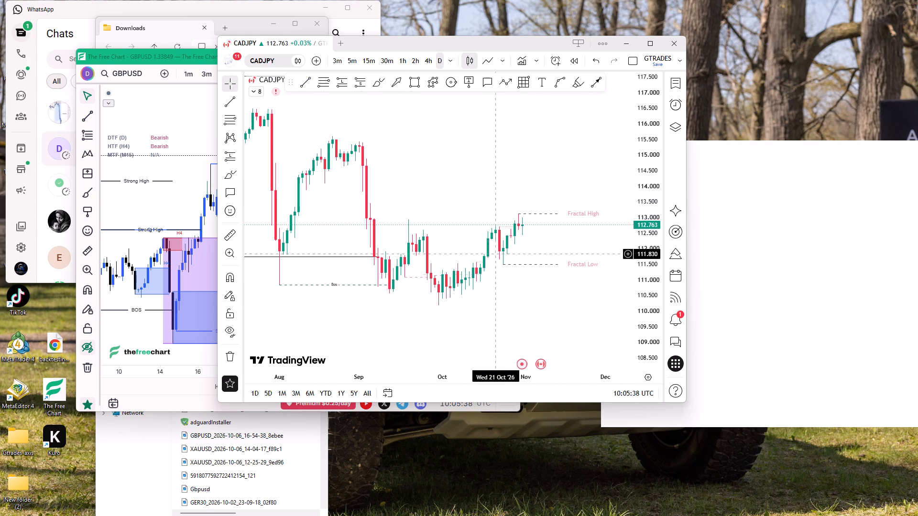
{"action": "scroll", "coordinate": [495, 246], "scroll_direction": "down", "scroll_amount": 3, "text": "ctrl"}
{"action": "left_click_drag", "start_coordinate": [455, 122], "coordinate": [448, 173]}
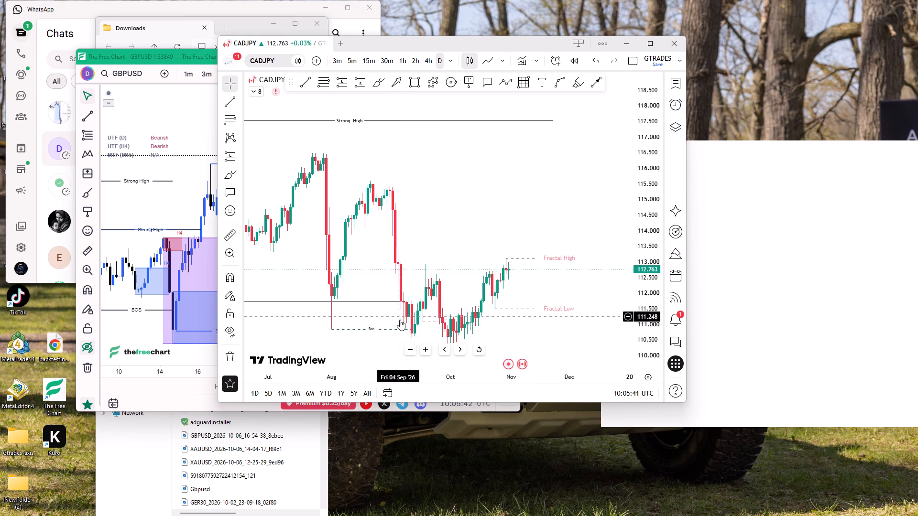
{"action": "left_click_drag", "start_coordinate": [382, 121], "coordinate": [428, 188], "text": "ctrl"}
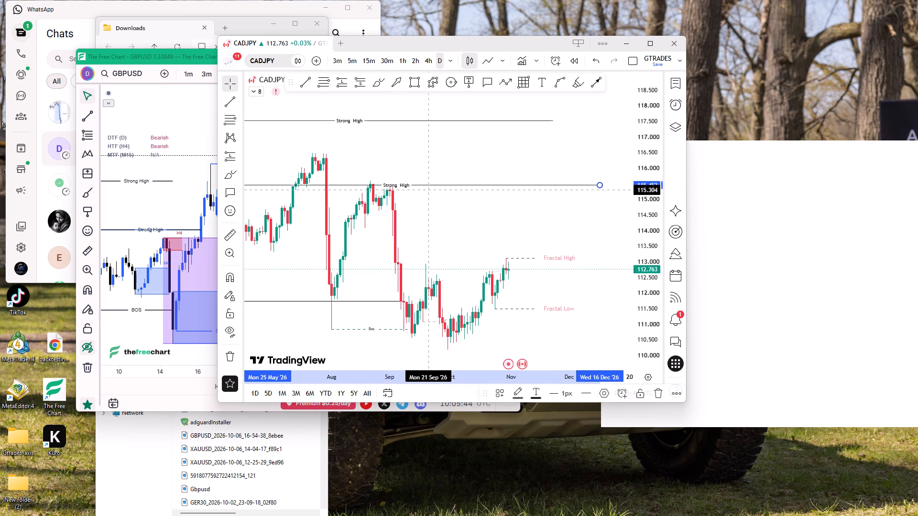
{"action": "left_click_drag", "start_coordinate": [428, 188], "coordinate": [437, 185], "text": "ctrl"}
{"action": "scroll", "coordinate": [430, 183], "scroll_direction": "down", "scroll_amount": 5, "text": "ctrl"}
{"action": "left_click_drag", "start_coordinate": [294, 181], "coordinate": [405, 183]}
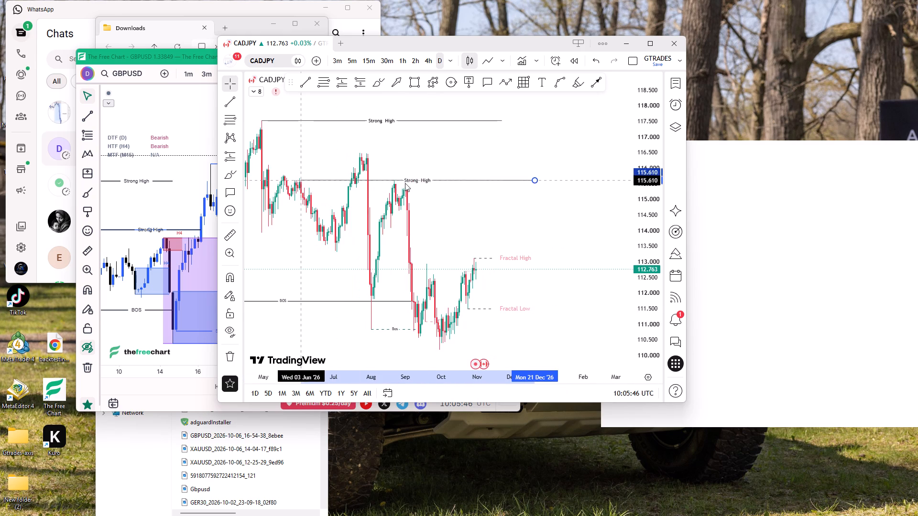
{"action": "left_click_drag", "start_coordinate": [405, 183], "coordinate": [393, 173]}
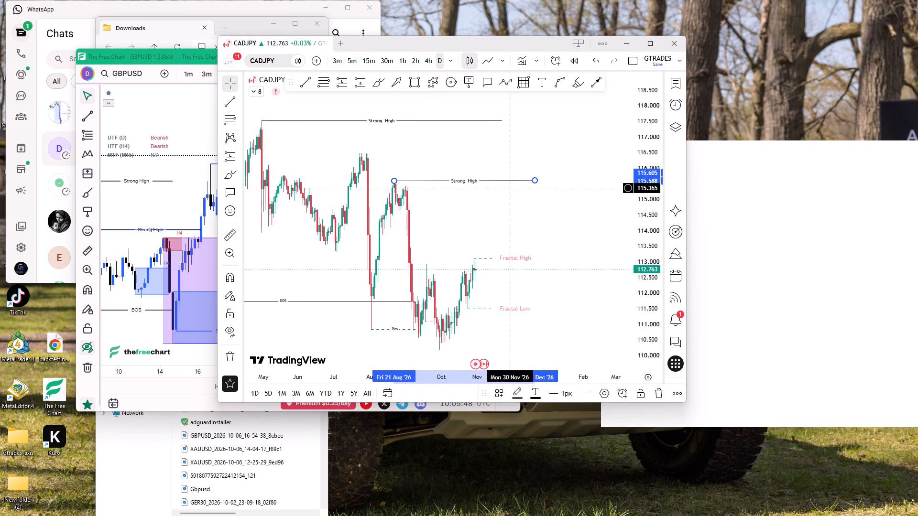
{"action": "left_click_drag", "start_coordinate": [535, 181], "coordinate": [539, 184], "text": "shift"}
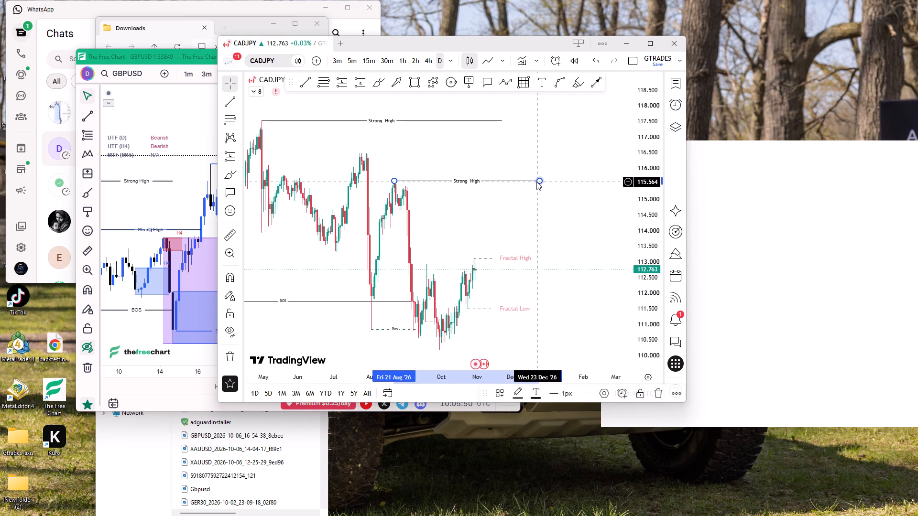
Set the line style of the copied Strong High line at the August high to Dashed line.
{"action": "left_click", "coordinate": [589, 388]}
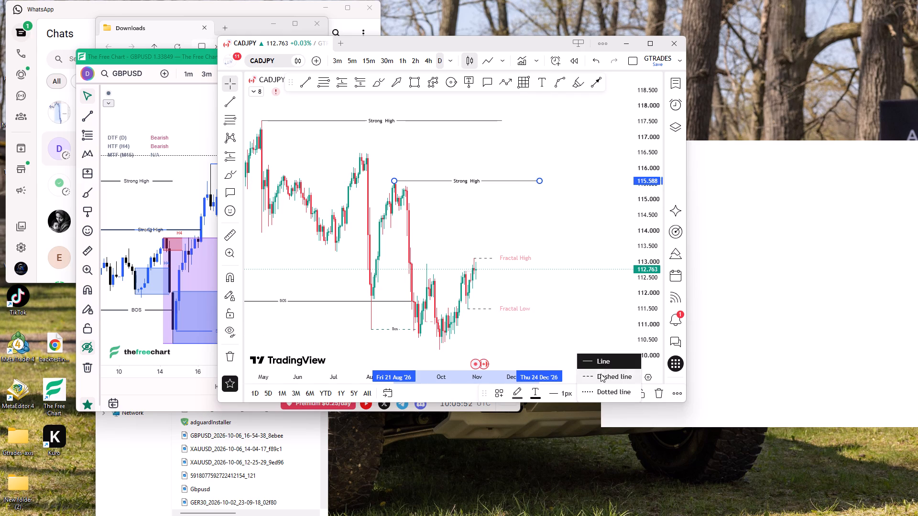
{"action": "left_click", "coordinate": [600, 374]}
{"action": "left_click_drag", "start_coordinate": [518, 239], "coordinate": [517, 214]}
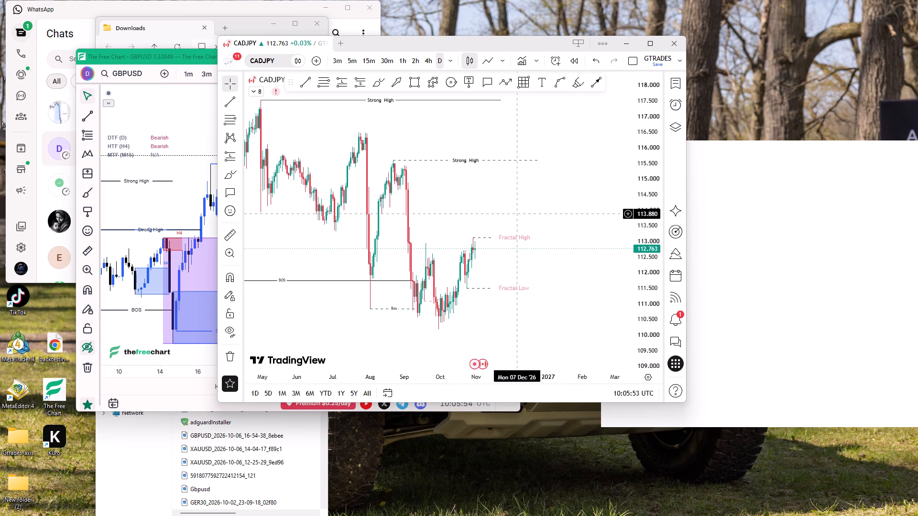
Draw a Path zigzag from the early August low through the 20 Aug '26 high, 25 Sep '26 low and mid-October high to the Fractal Low.
{"action": "scroll", "coordinate": [517, 214], "scroll_direction": "up", "scroll_amount": 5, "text": "ctrl"}
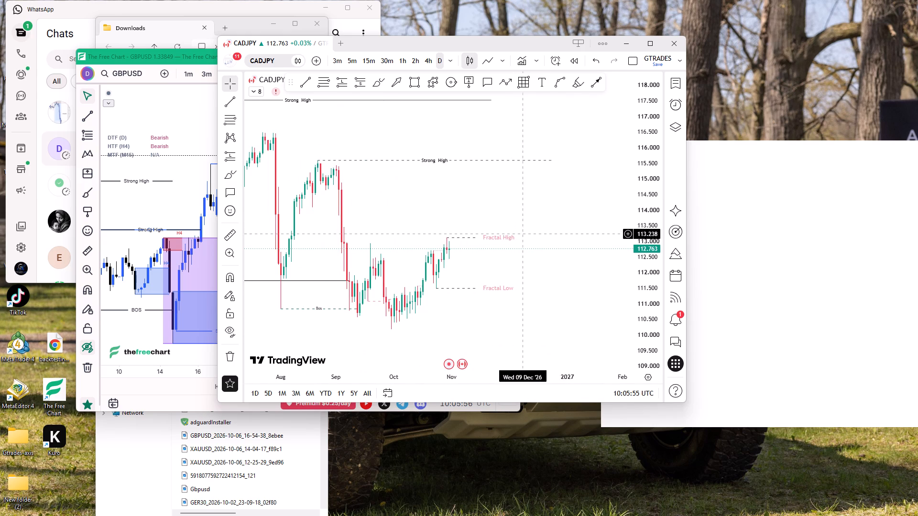
{"action": "left_click_drag", "start_coordinate": [543, 239], "coordinate": [561, 208]}
{"action": "scroll", "coordinate": [566, 213], "scroll_direction": "down", "scroll_amount": 2}
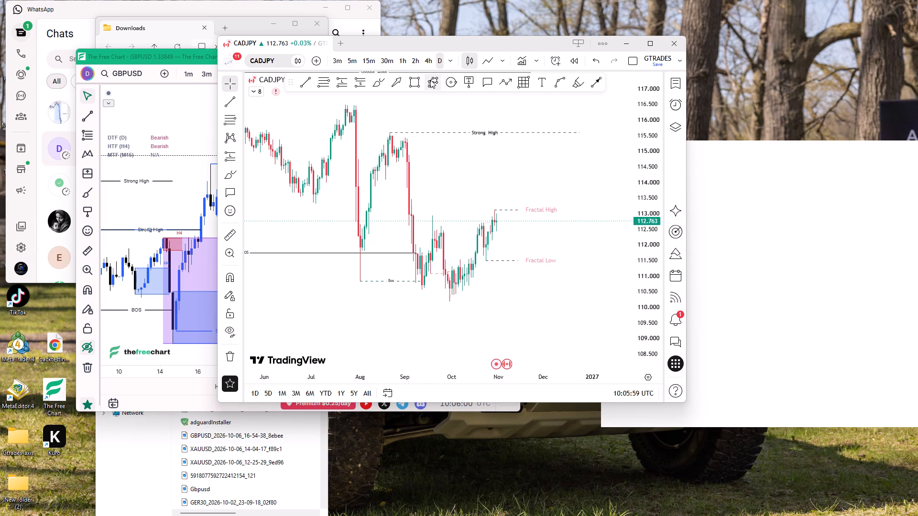
{"action": "left_click", "coordinate": [509, 84]}
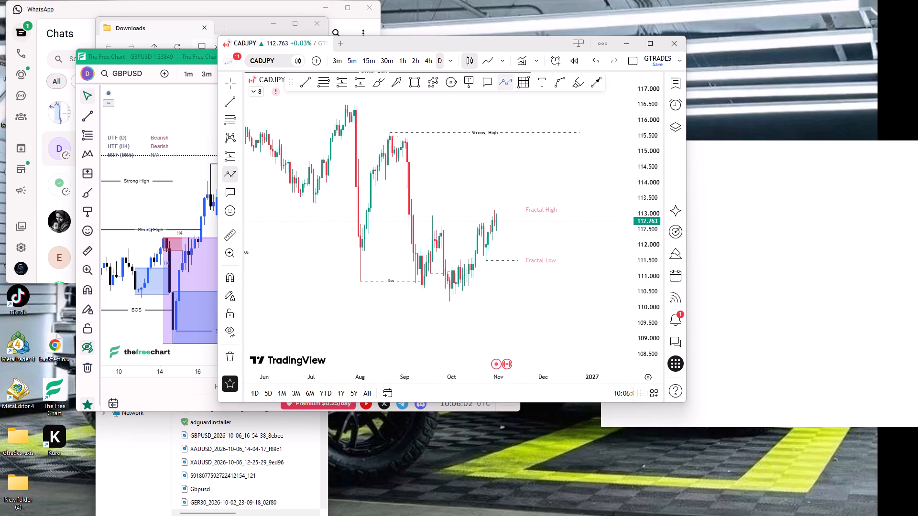
{"action": "left_click", "coordinate": [360, 281]}
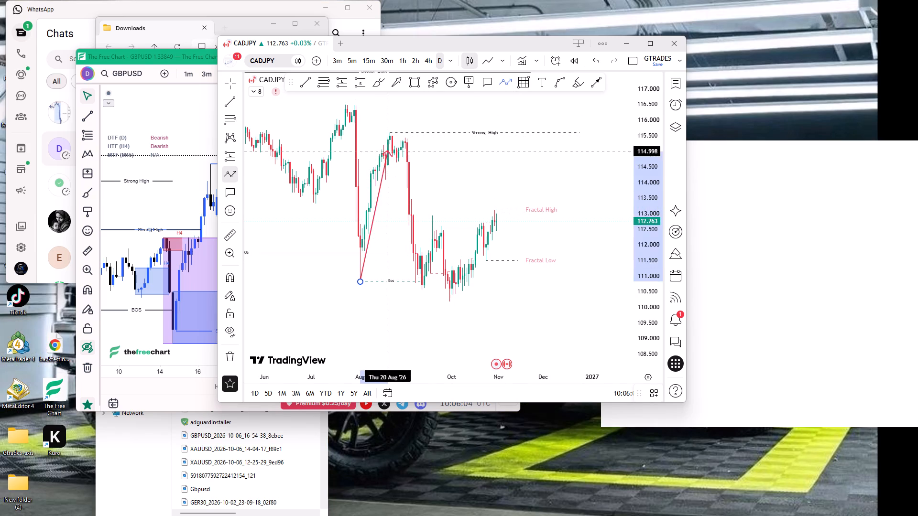
{"action": "left_click", "coordinate": [388, 128]}
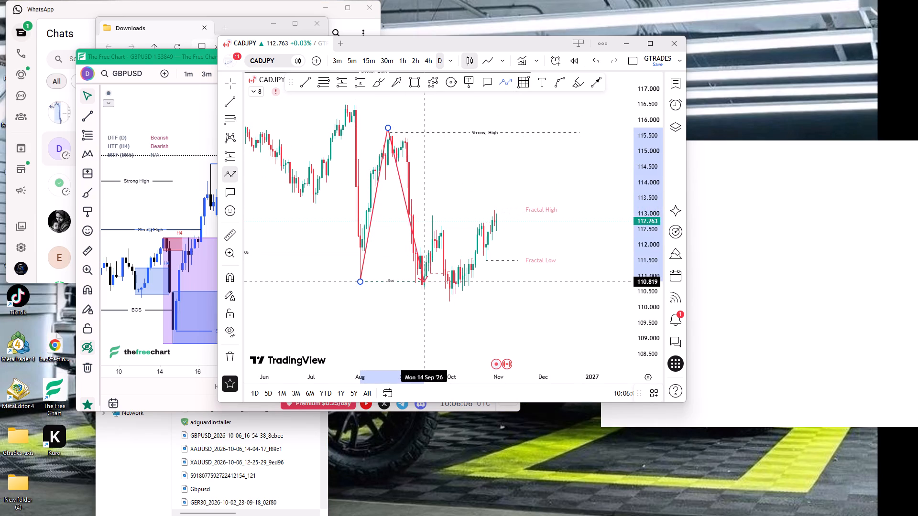
{"action": "left_click", "coordinate": [443, 294]}
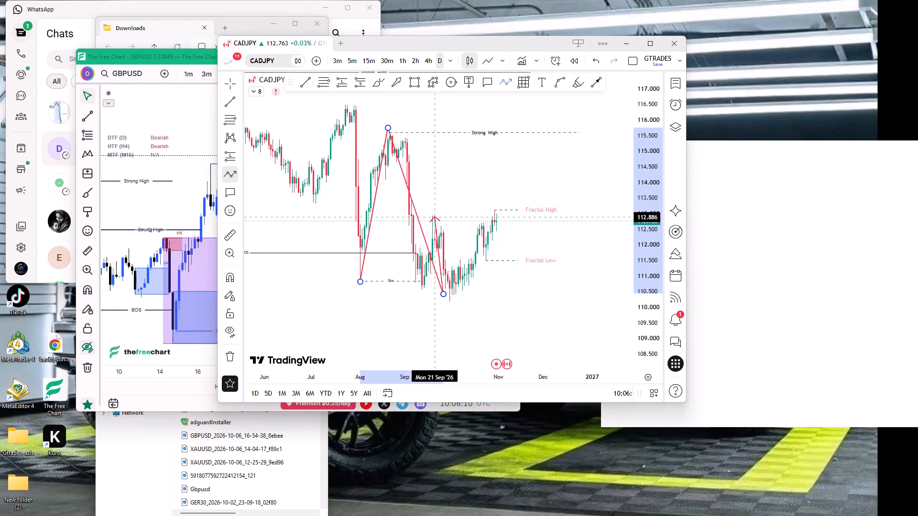
{"action": "left_click", "coordinate": [477, 221]}
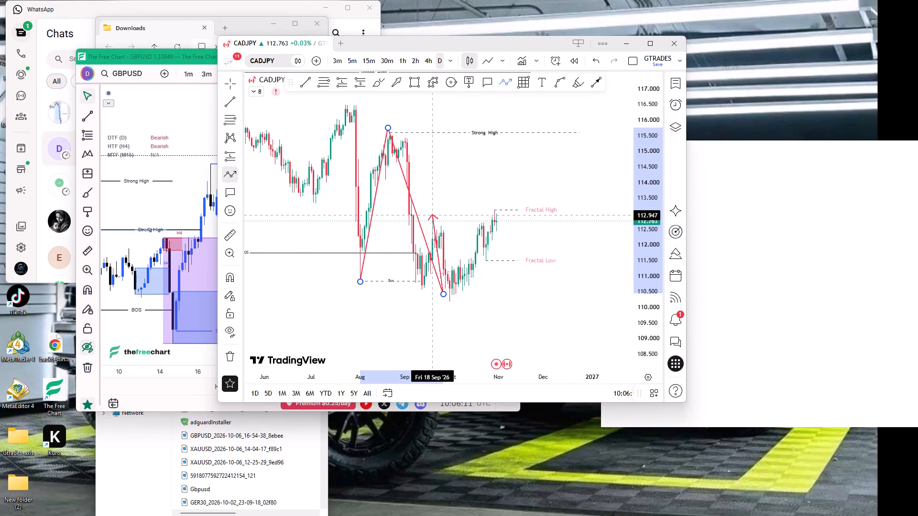
{"action": "left_click", "coordinate": [484, 260]}
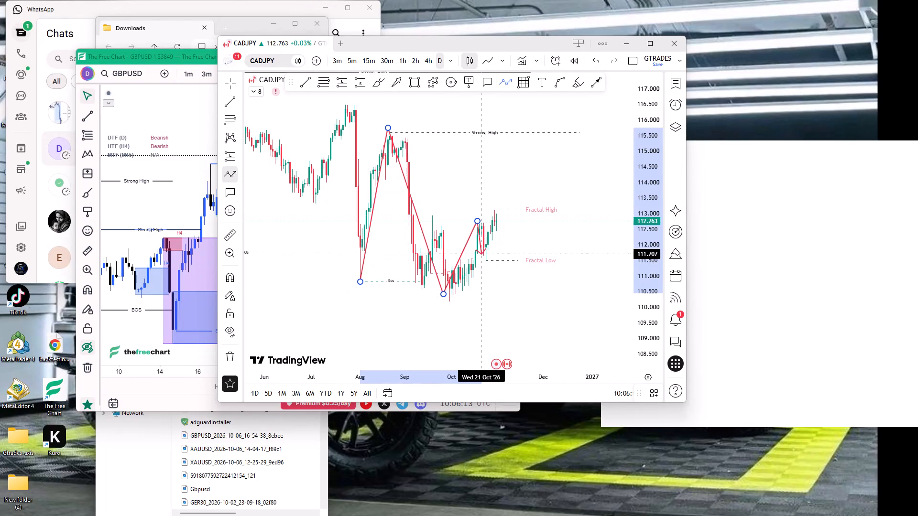